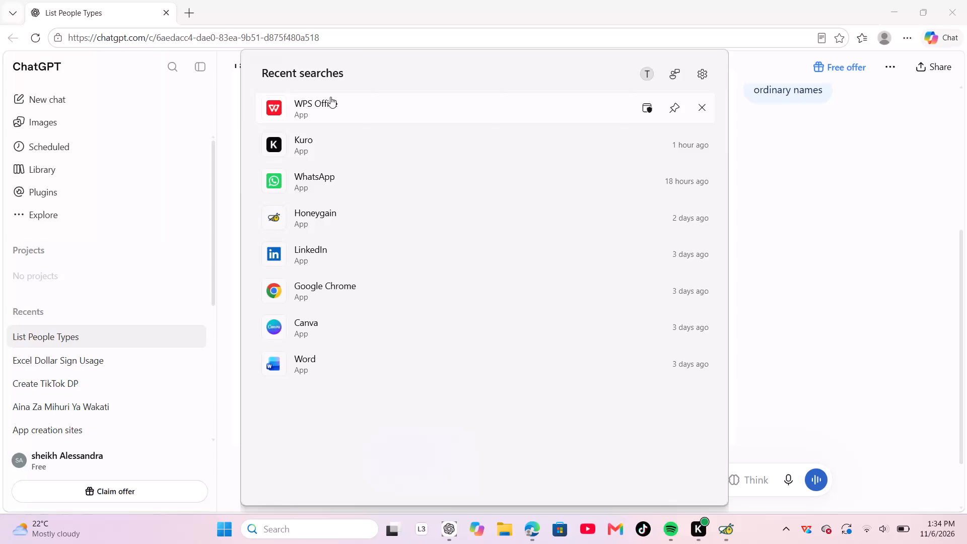
Switch to WPS Office and create a blank Sheets workbook.
left_click(330, 97)
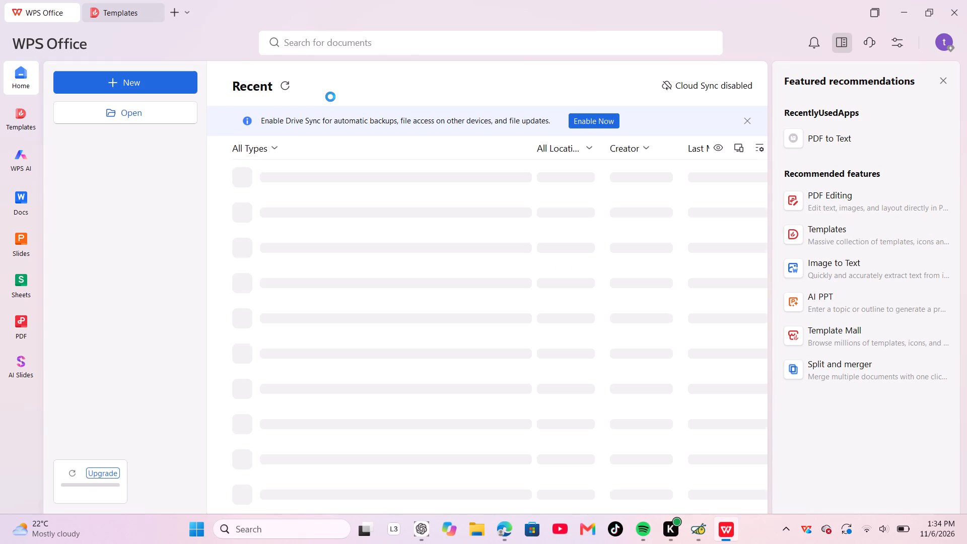
left_click(24, 284)
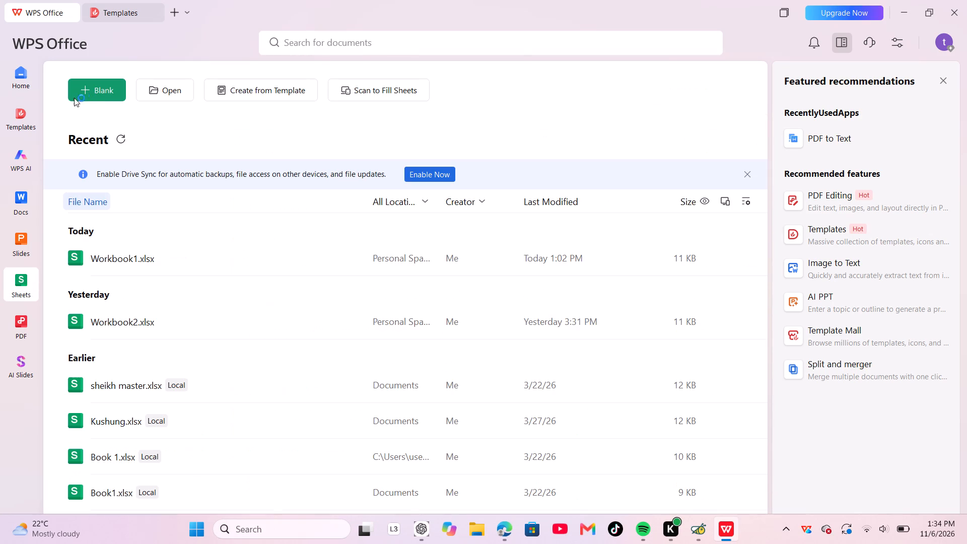
left_click(83, 94)
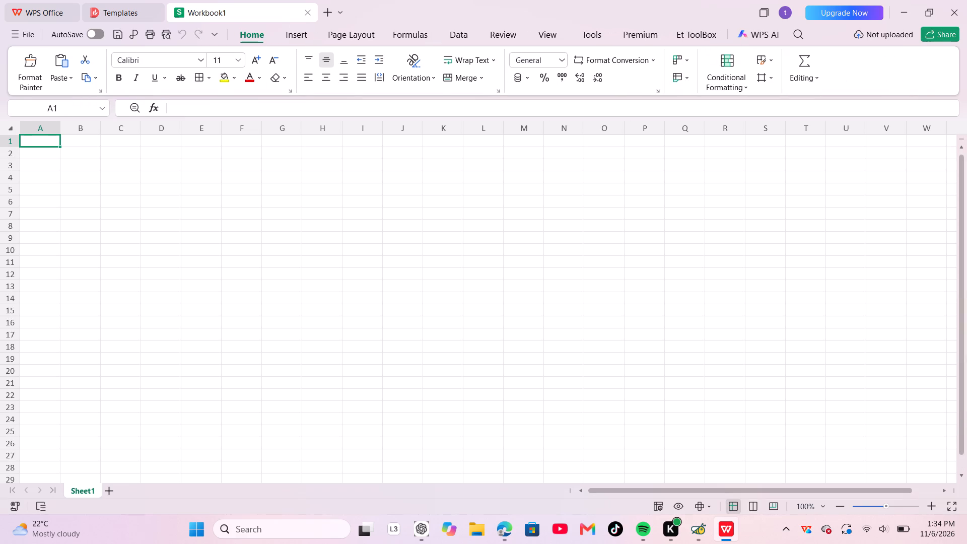
Enter the title SHEIKH'S EMPIRE in cell A1.
type("SHEIK")
key("h")
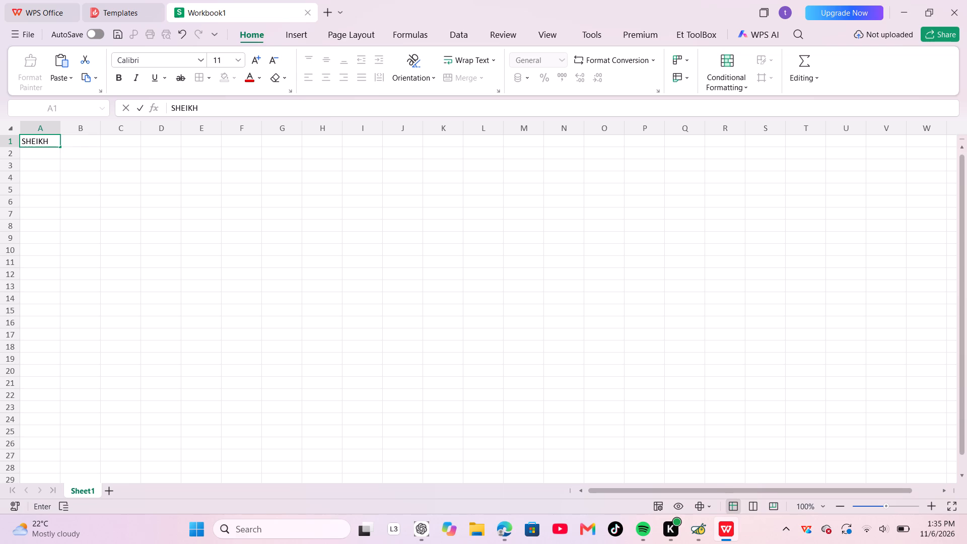
type("'S")
key("space")
type("EMPIRE")
key("Return")
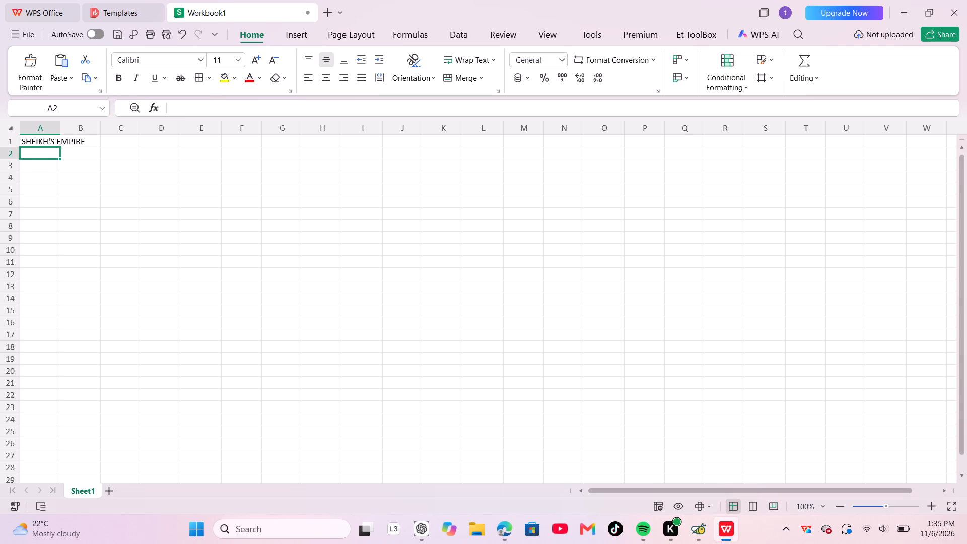
Enter the column heading NAME in cell A3.
left_click(34, 167)
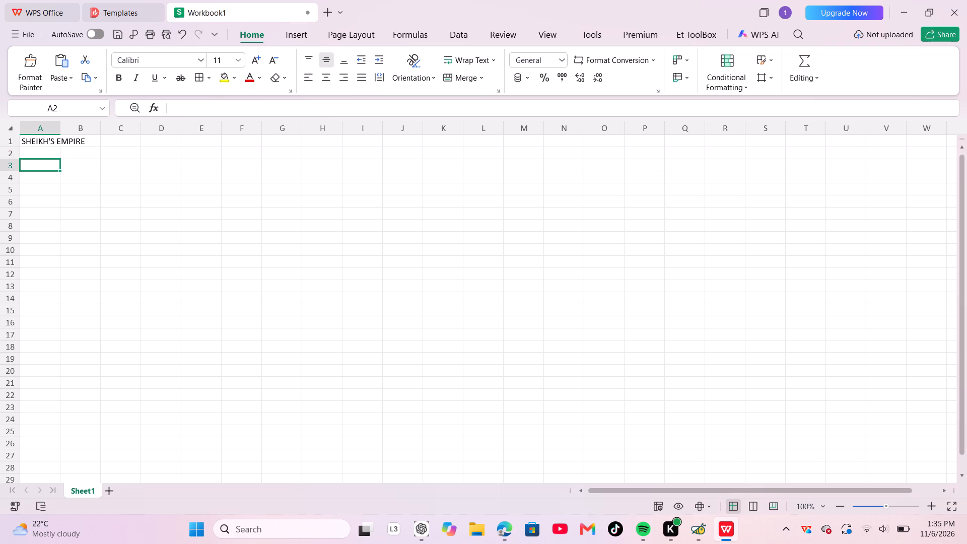
type("NAME")
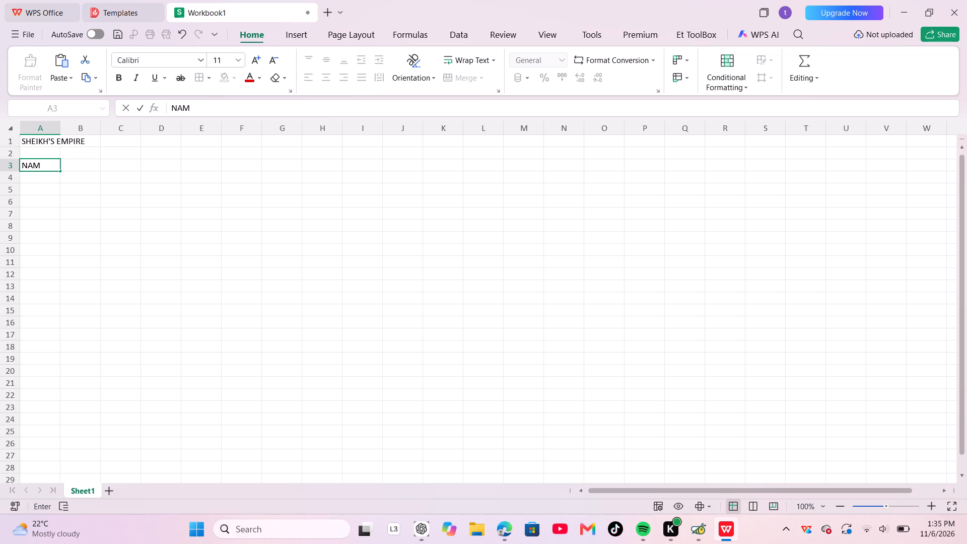
key("Return")
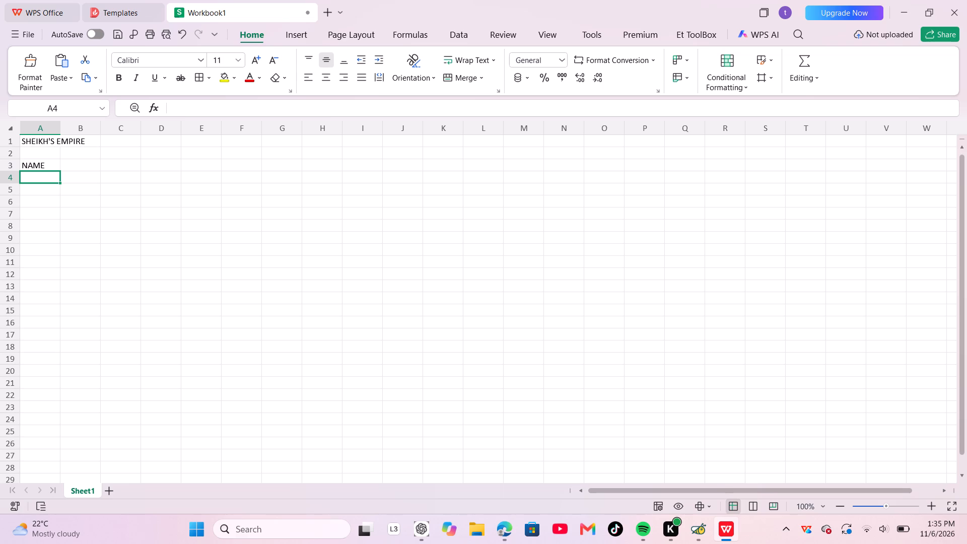
Paste the copied list of people's names into cell A4.
key("shift+v")
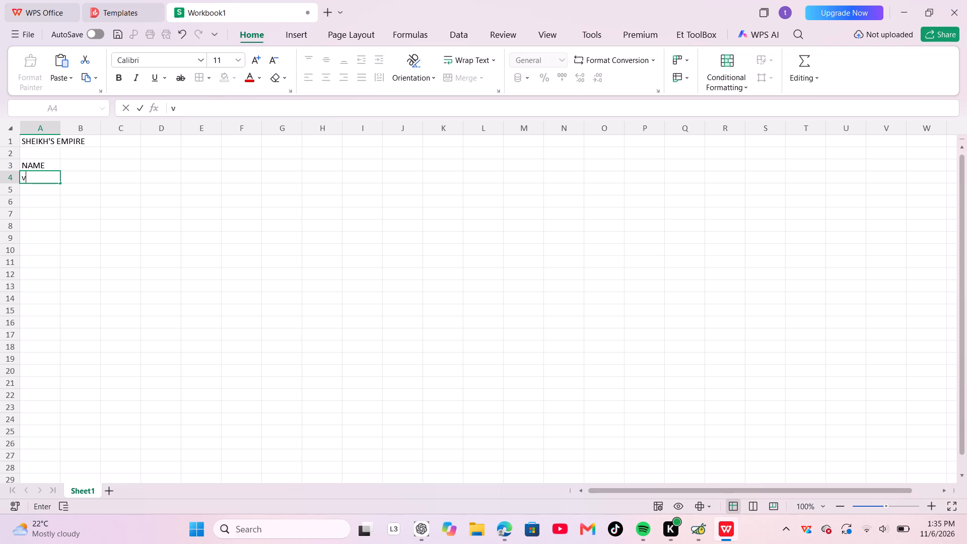
key("BackSpace")
key("ctrl+v")
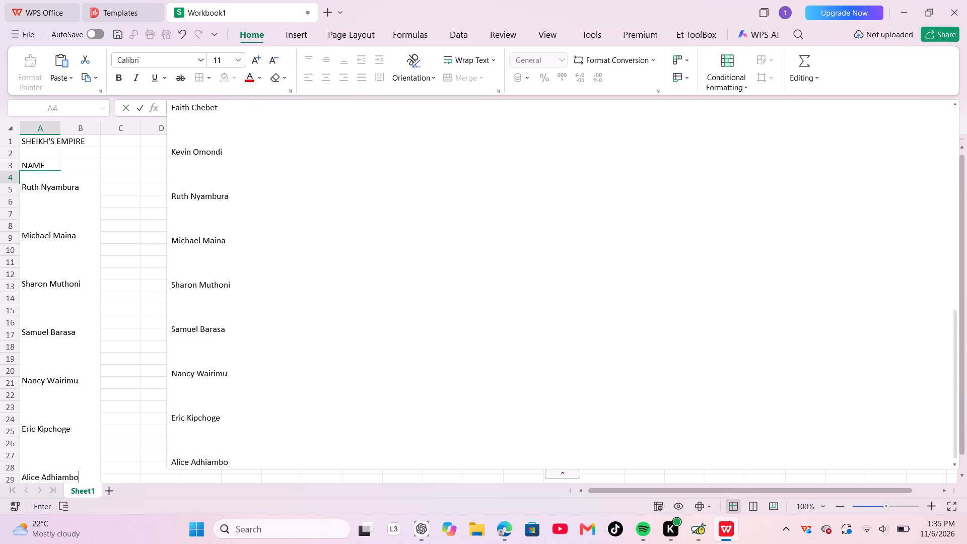
Delete the blank lines separating the Sarah, David, Esther and Brian entries within cell A4's pasted list.
left_click(74, 209)
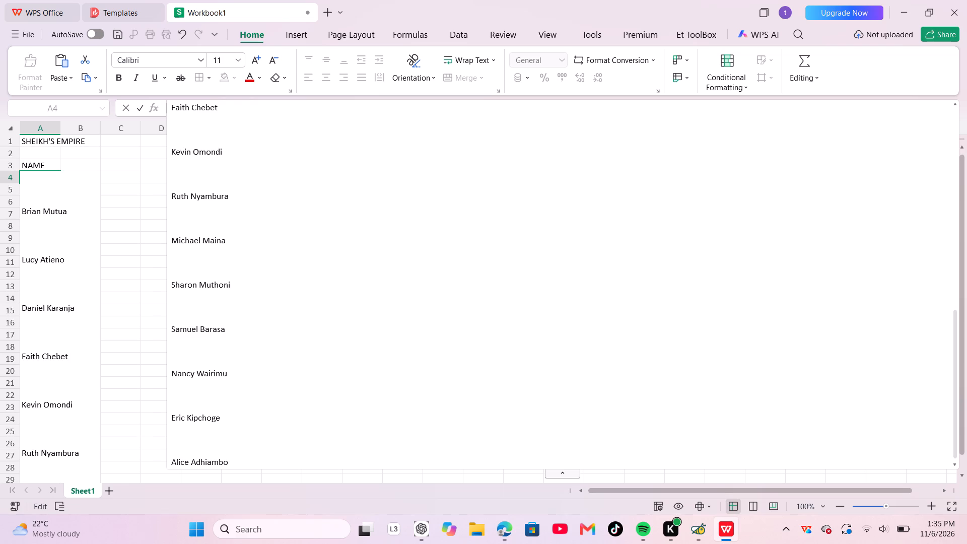
left_click(74, 199)
left_click(56, 189)
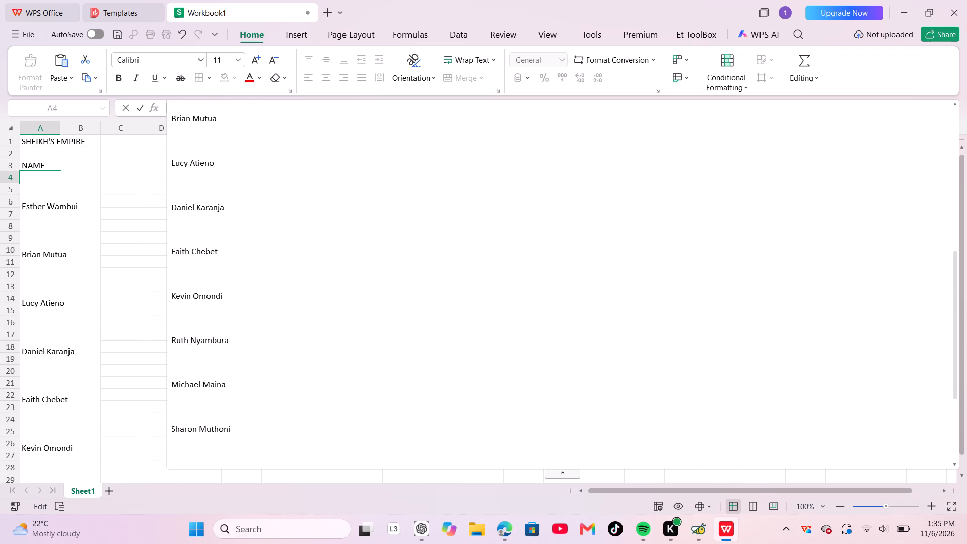
key("BackSpace")
key("BackSpace")
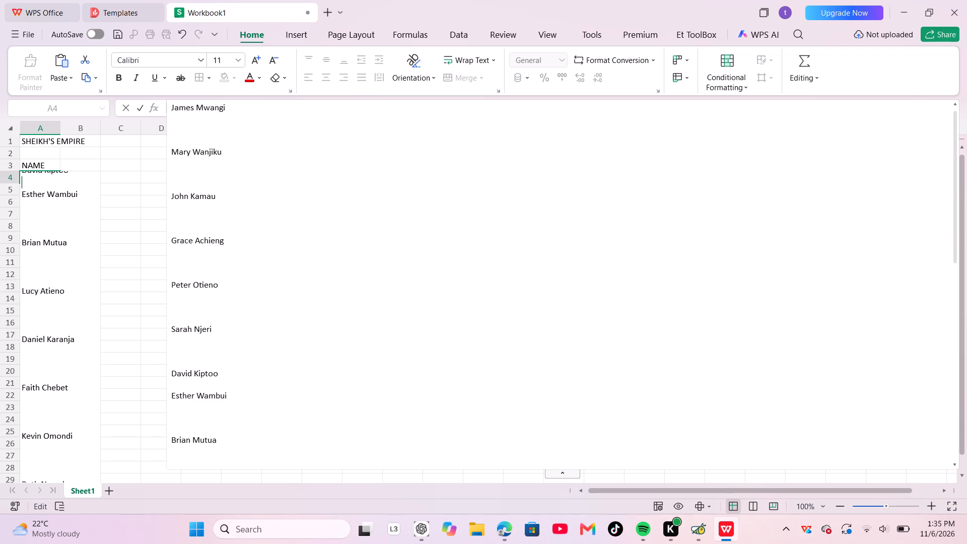
key("BackSpace")
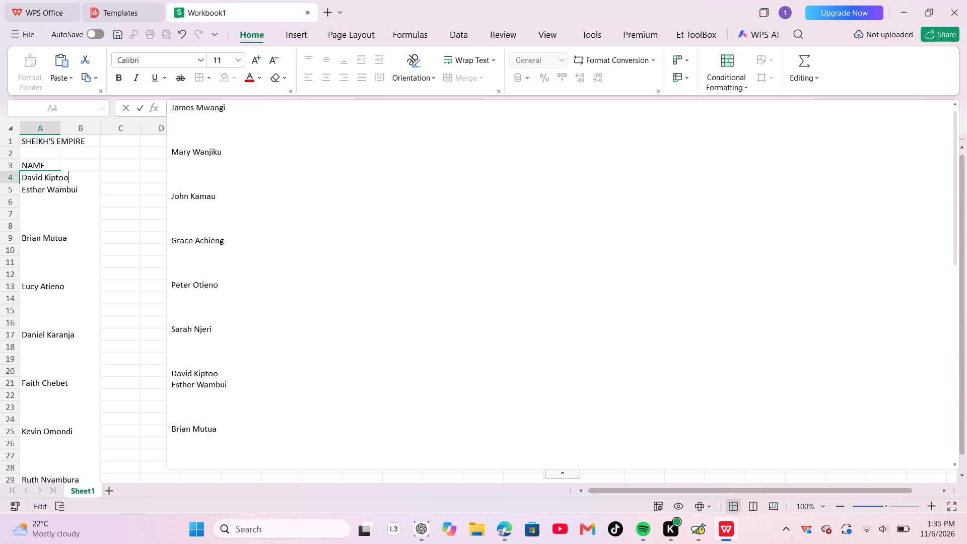
left_click(51, 224)
key("BackSpace")
key("BackSpace")
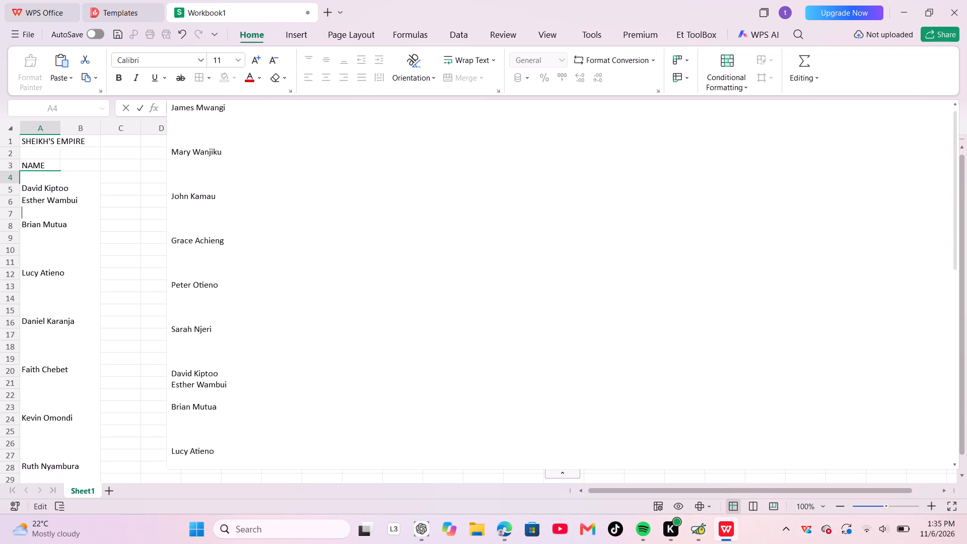
key("BackSpace")
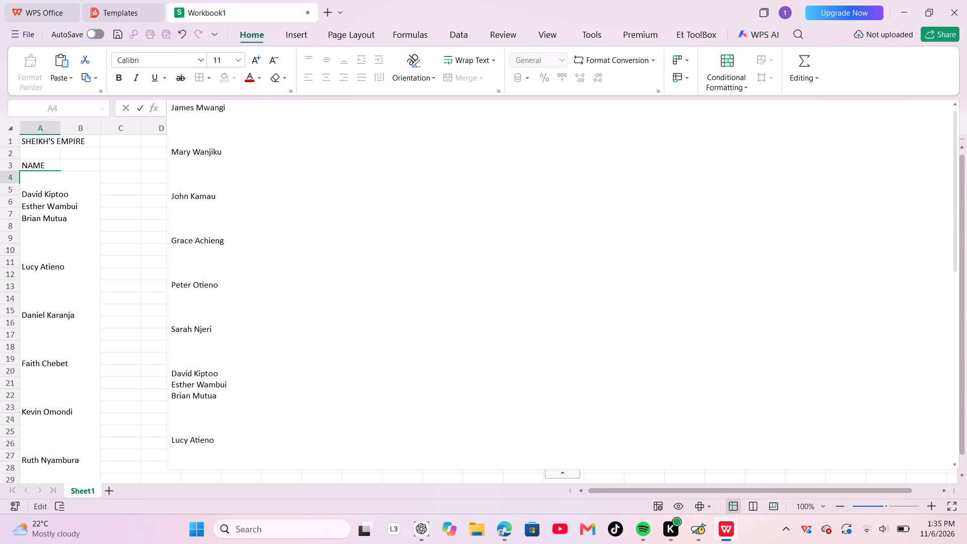
left_click(64, 185)
key("BackSpace")
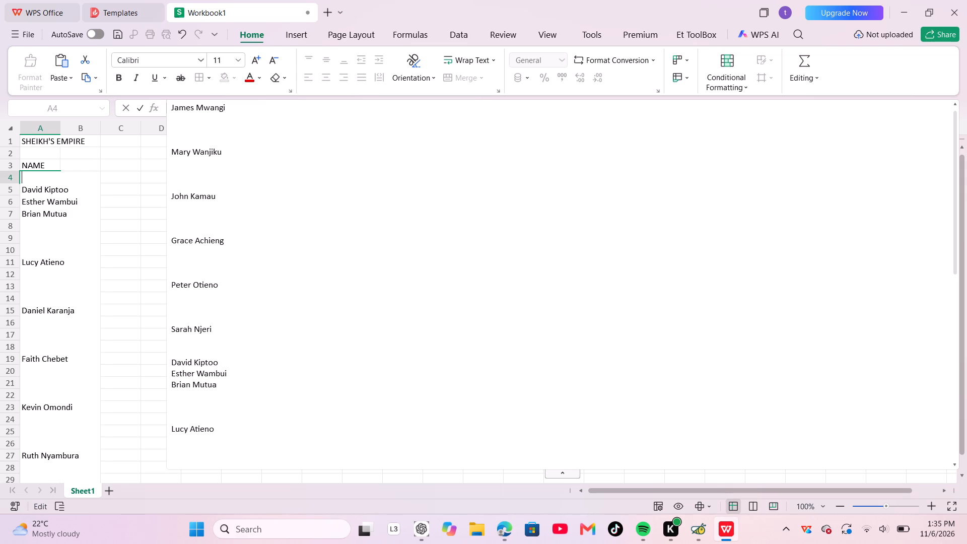
key("BackSpace")
key("BackSpace")
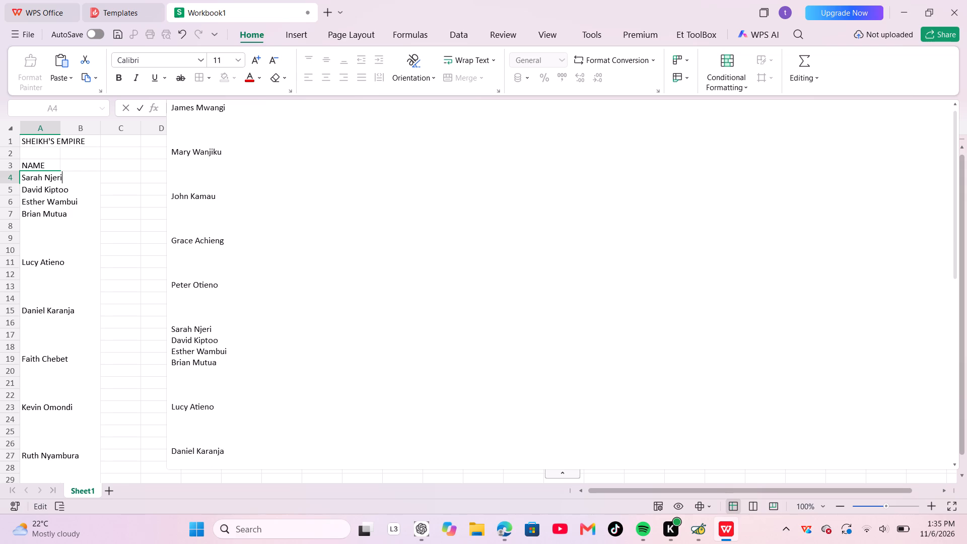
Delete the blank lines between the Brian, Lucy and Daniel entries in A4, re-entering the final letter of Lucy's surname as O.
left_click(41, 234)
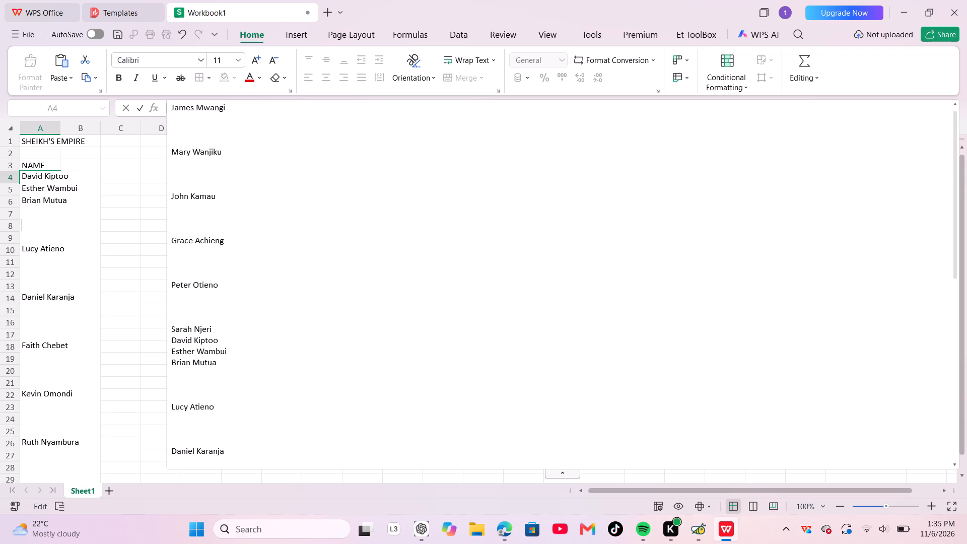
key("BackSpace")
key("BackSpace")
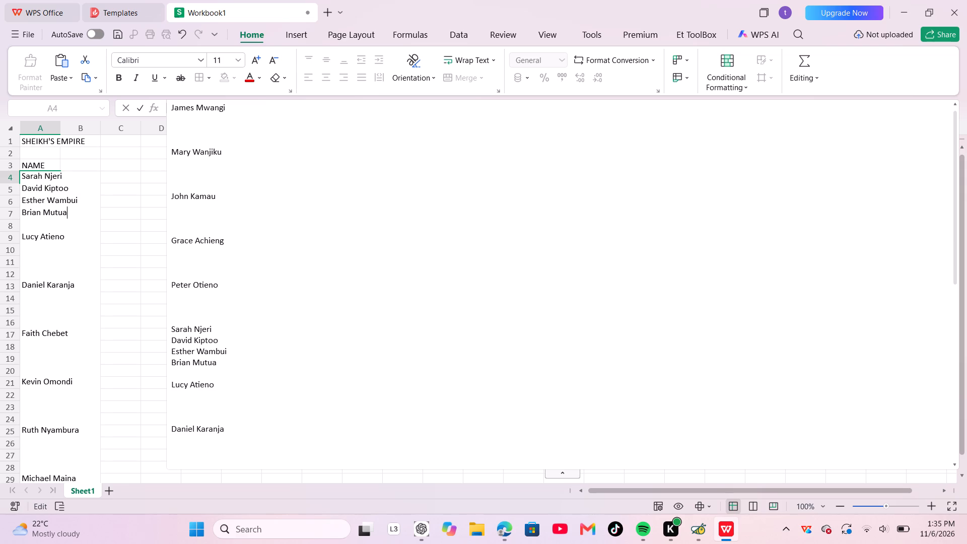
left_click(41, 234)
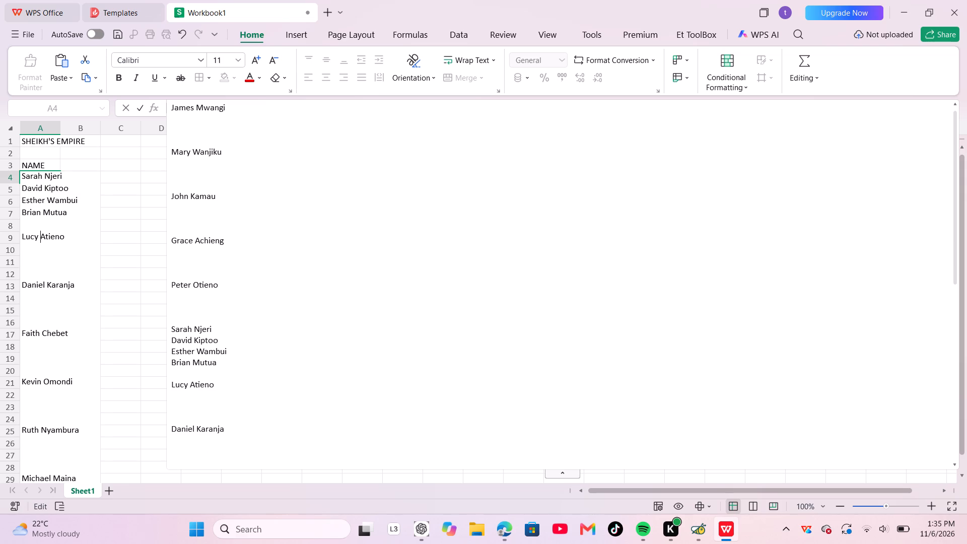
left_click(32, 228)
key("BackSpace")
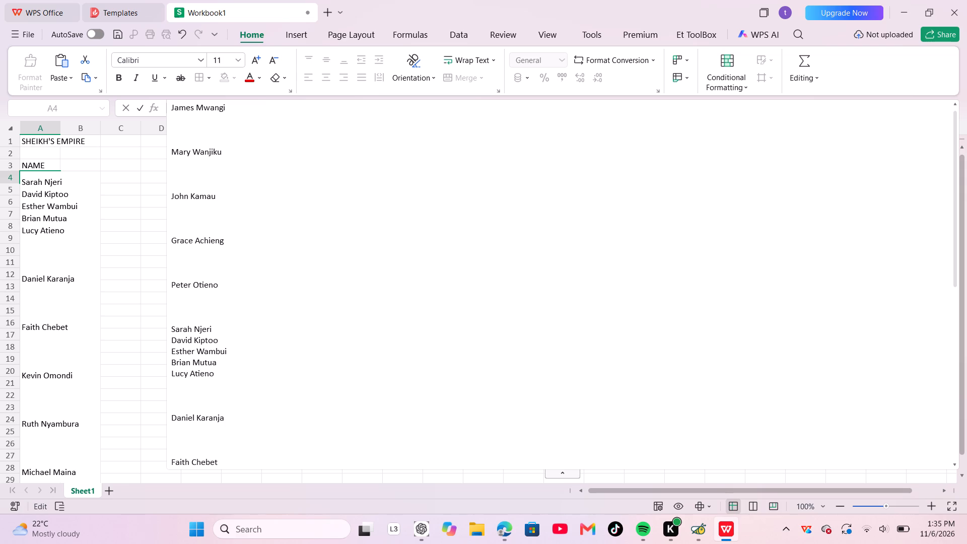
left_click(29, 253)
key("BackSpace")
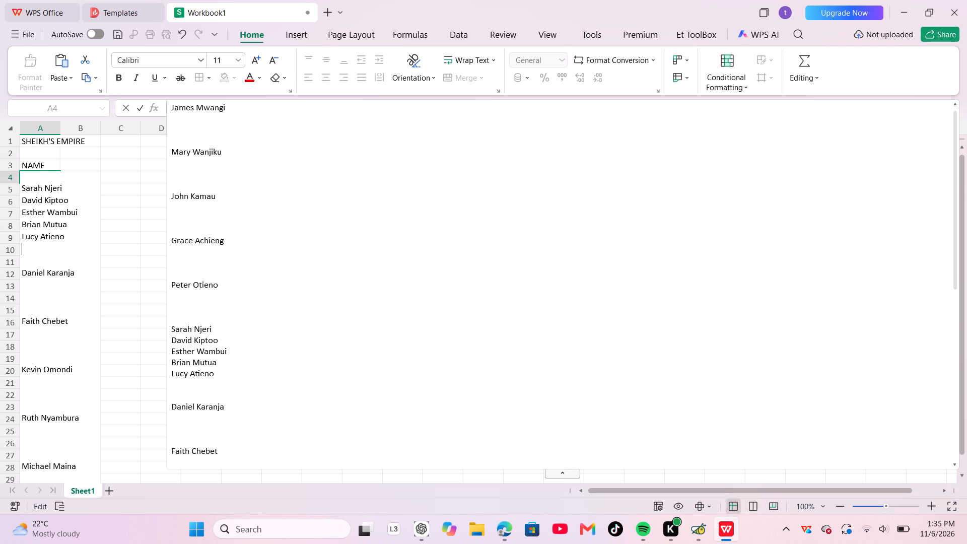
key("BackSpace")
key("BackSpace")
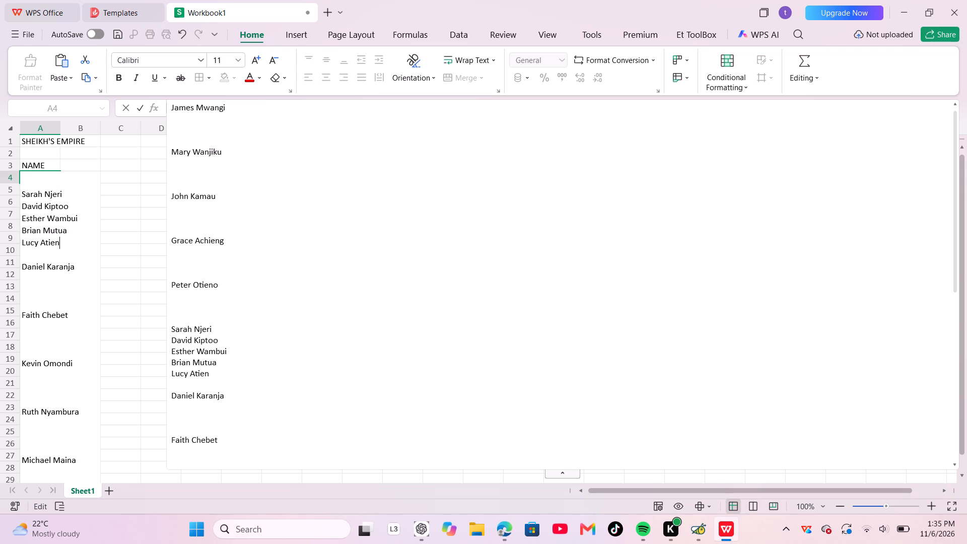
key("o")
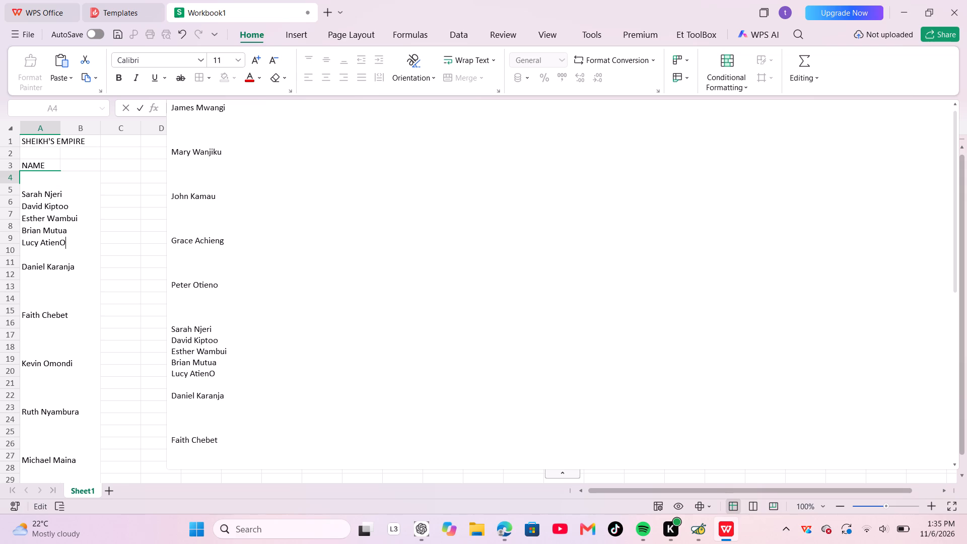
left_click(47, 258)
key("BackSpace")
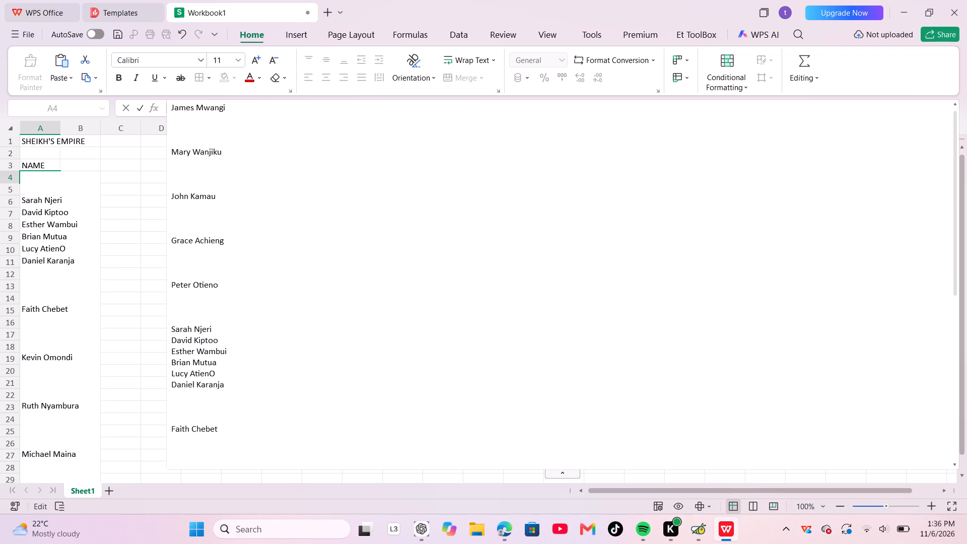
Delete the blank lines separating the Daniel, Faith, Kevin and Ruth entries within cell A4's list.
left_click(50, 284)
key("BackSpace")
key("BackSpace")
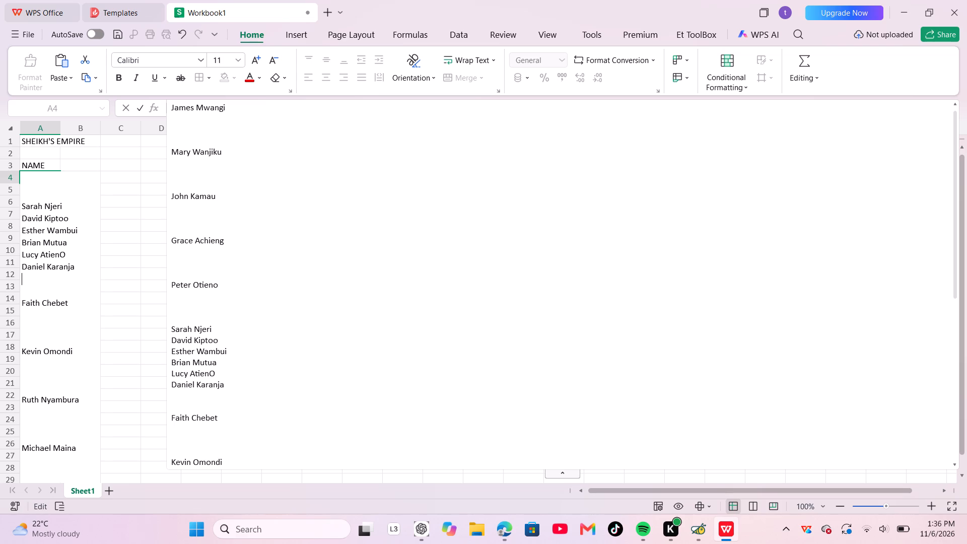
left_click(50, 284)
key("BackSpace")
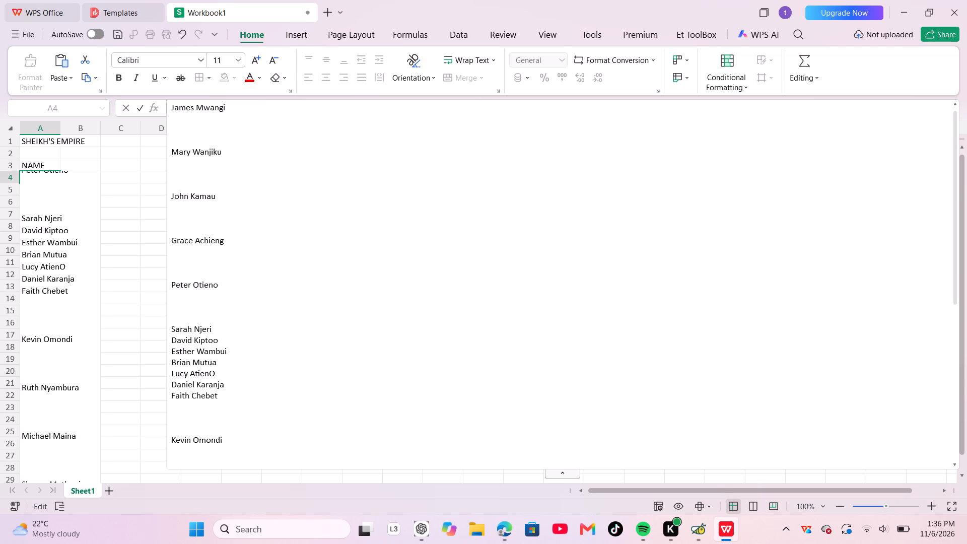
left_click(49, 321)
key("BackSpace")
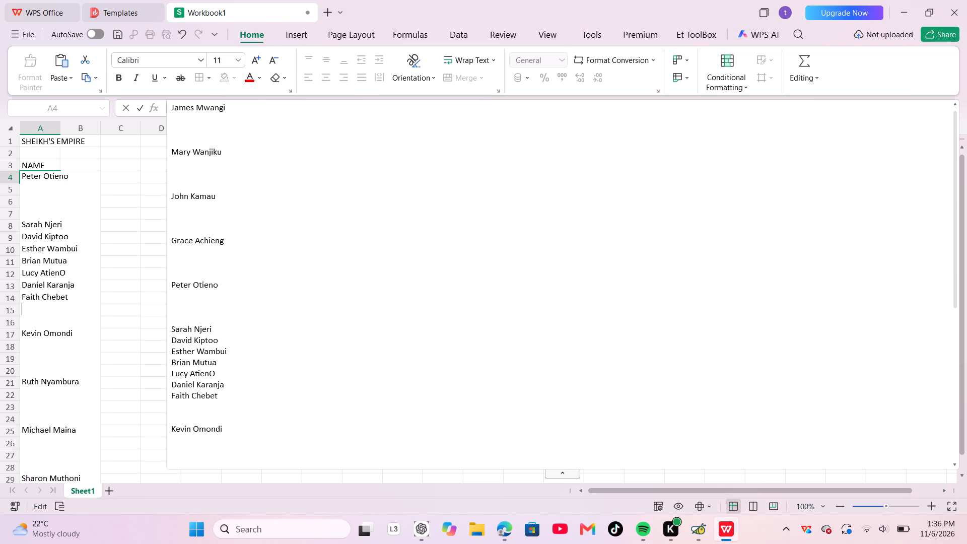
key("BackSpace")
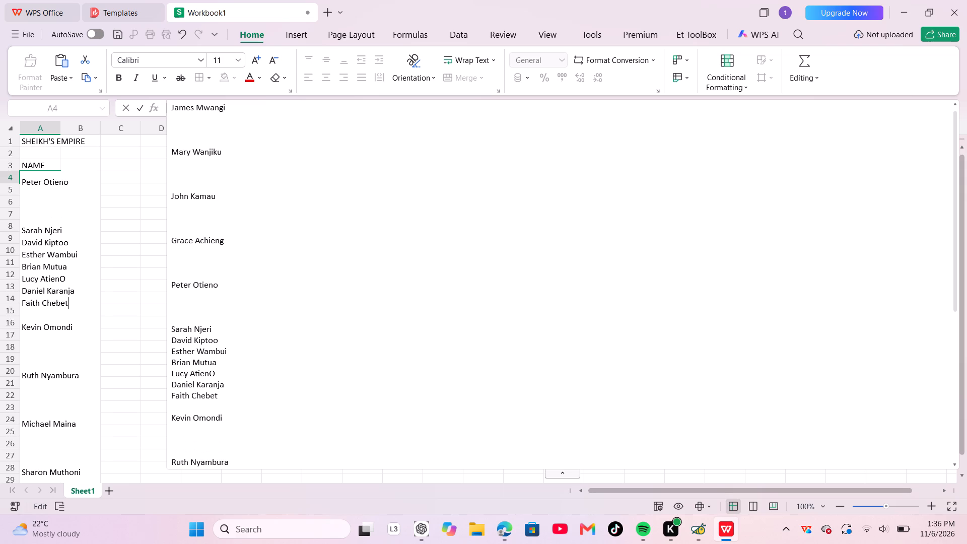
left_click(49, 321)
key("BackSpace")
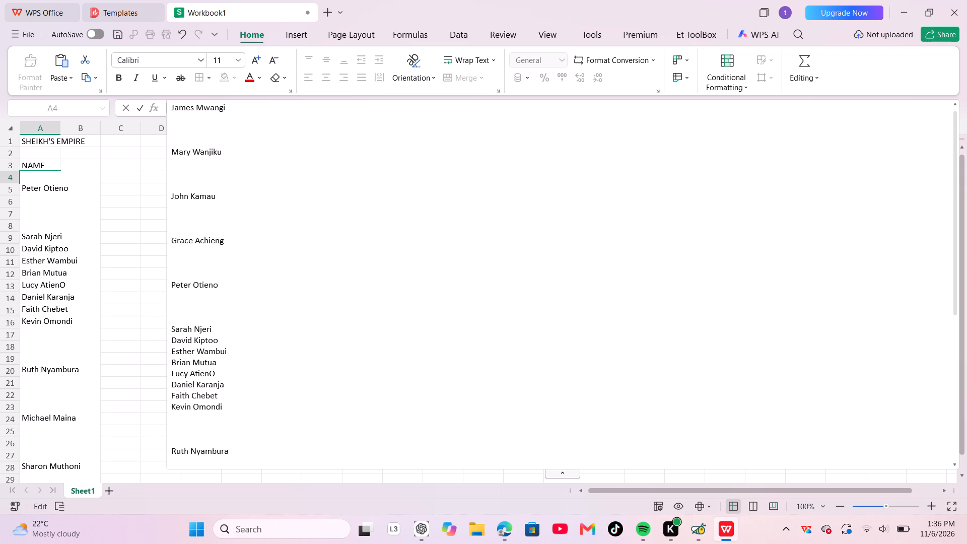
left_click(46, 359)
key("BackSpace")
key("BackSpace")
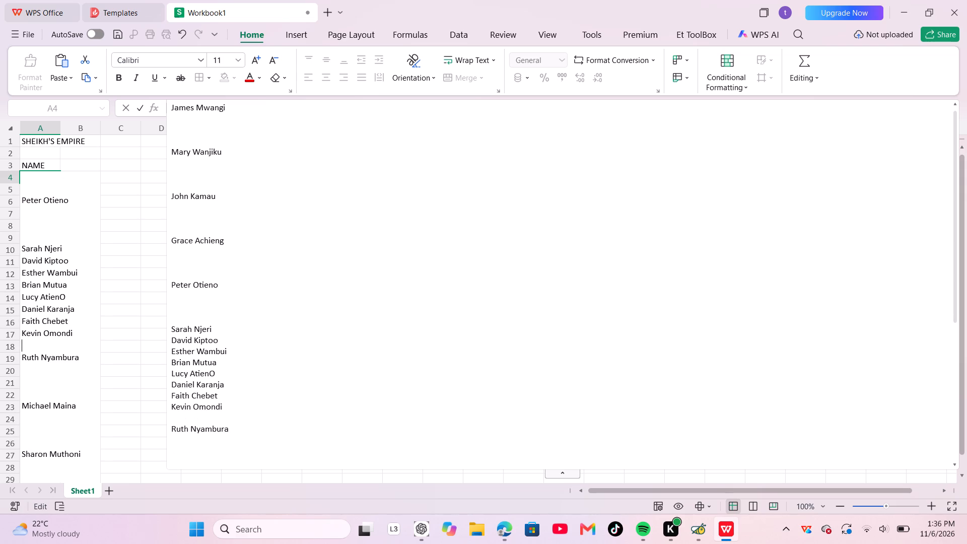
key("BackSpace")
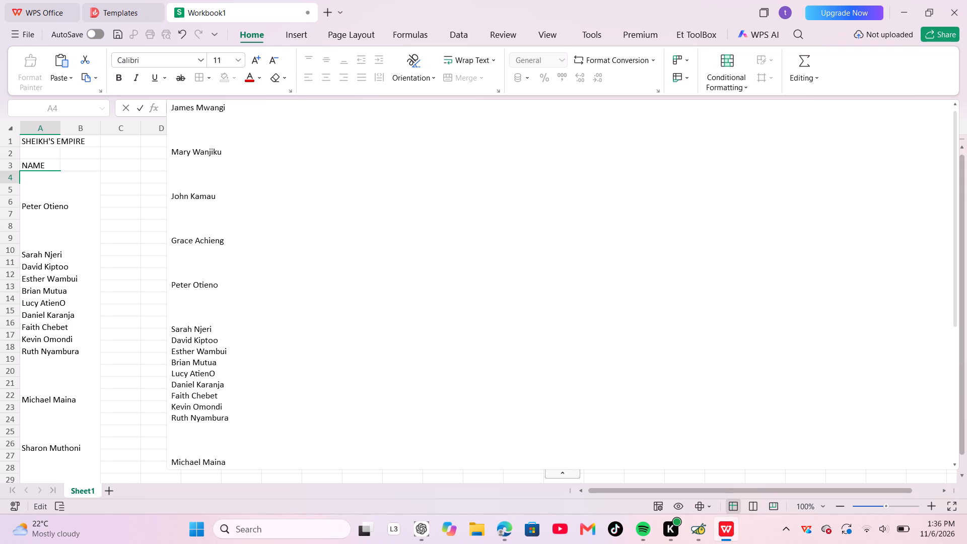
Delete the blank lines between the Ruth and Michael entries in A4's list, re-entering the final letter of Ruth's surname as A.
left_click(66, 378)
key("BackSpace")
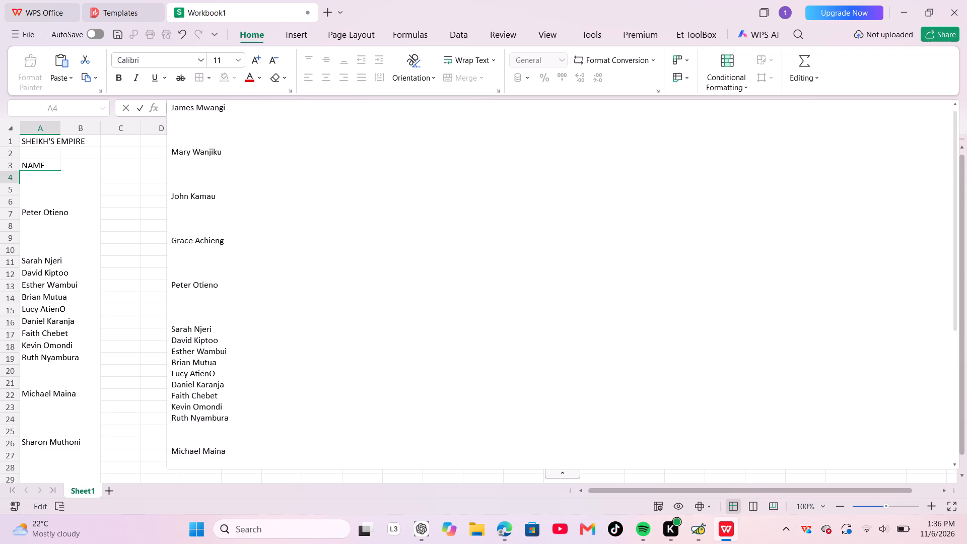
key("BackSpace")
key("BackSpace")
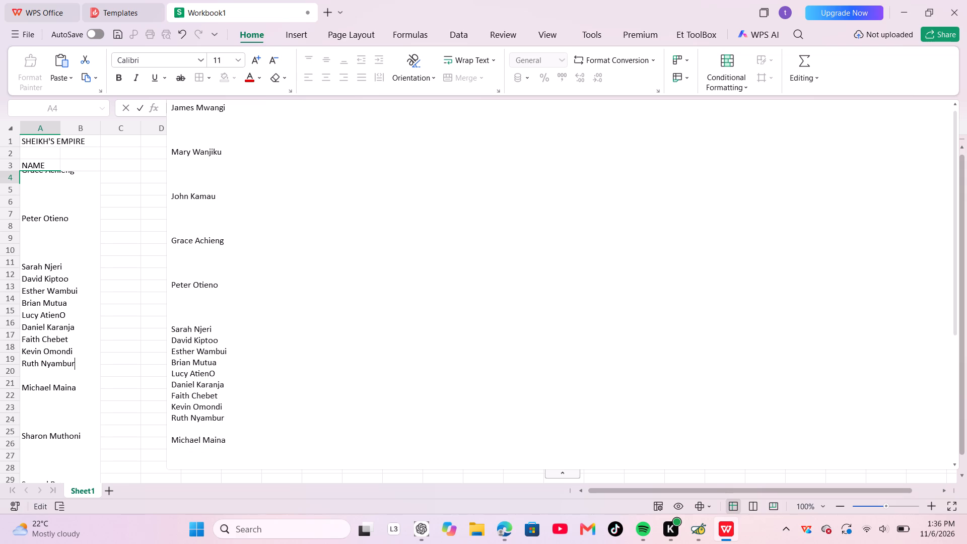
key("a")
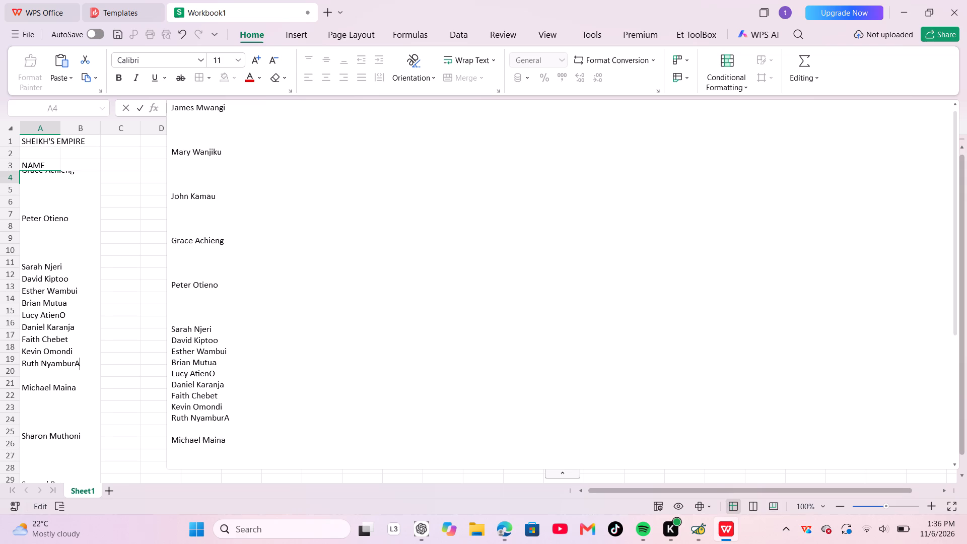
left_click(66, 378)
key("BackSpace")
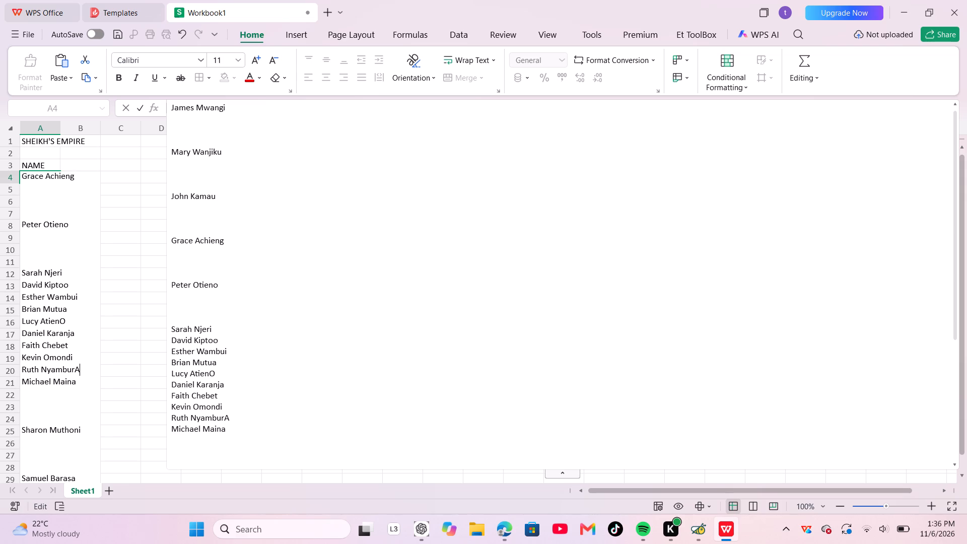
Delete the blank lines separating the Michael, Sharon and Samuel entries within cell A4's list.
left_click(49, 401)
key("BackSpace")
key("BackSpace")
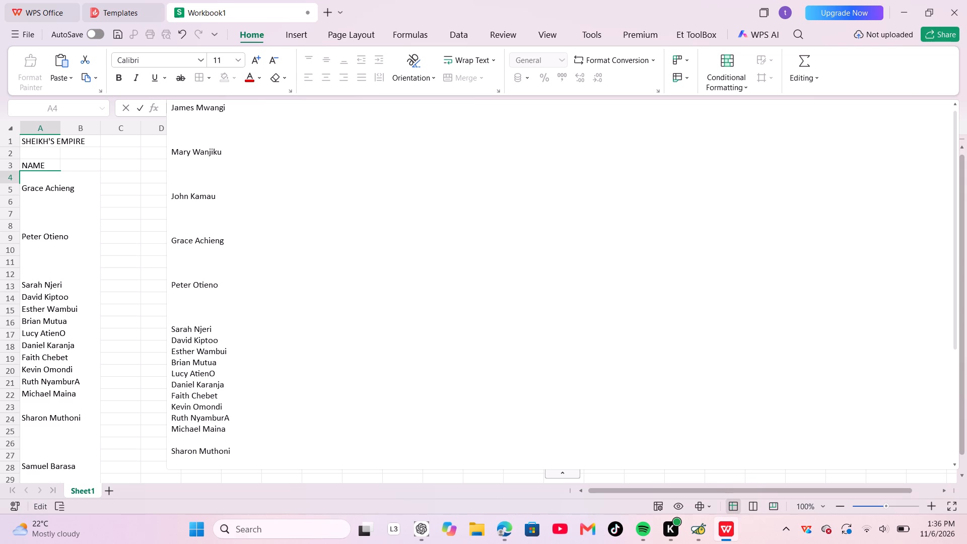
left_click(49, 405)
key("BackSpace")
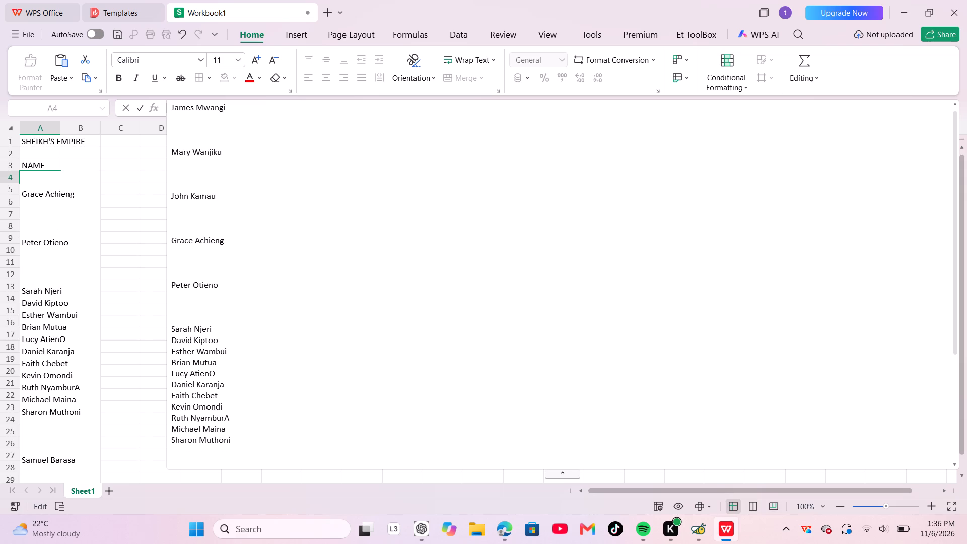
left_click(57, 433)
key("BackSpace")
key("BackSpace")
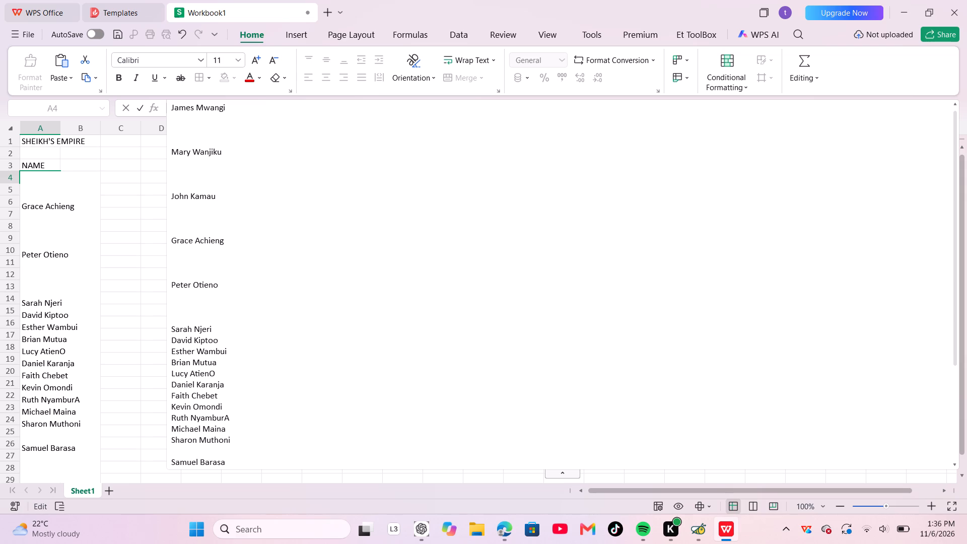
left_click(66, 440)
key("BackSpace")
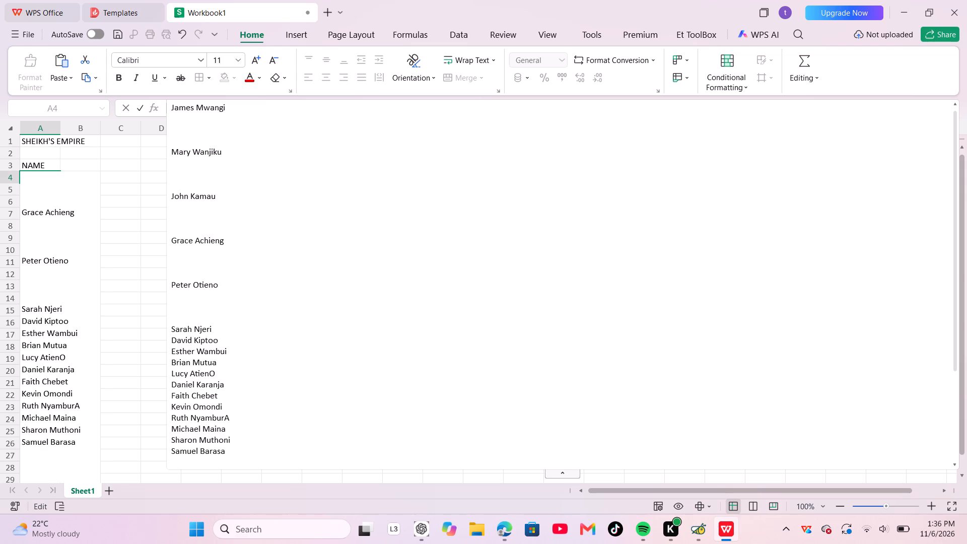
Reduce the gaps between the John, Grace, Peter and Sarah entries in A4 to one blank line each.
left_click(57, 280)
key("BackSpace")
key("BackSpace")
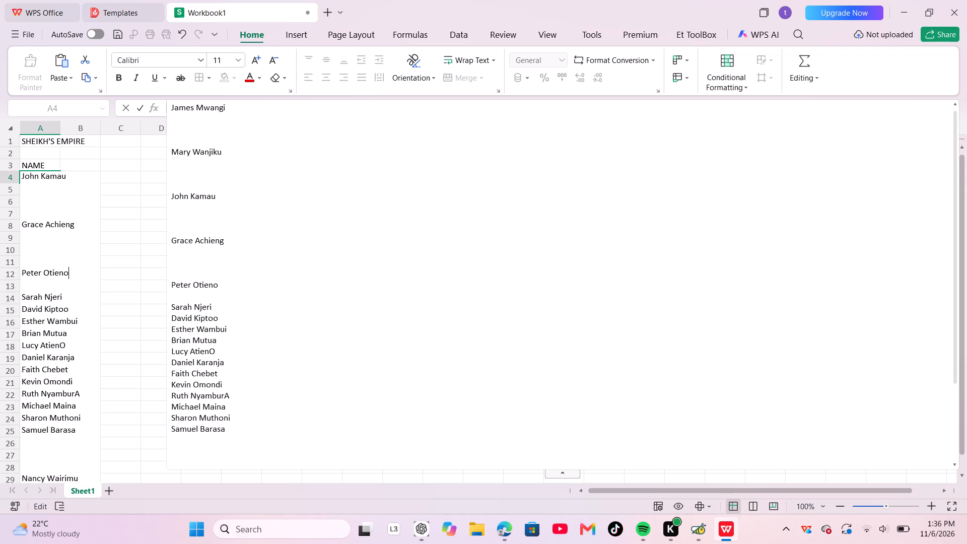
left_click(69, 252)
key("BackSpace")
key("BackSpace")
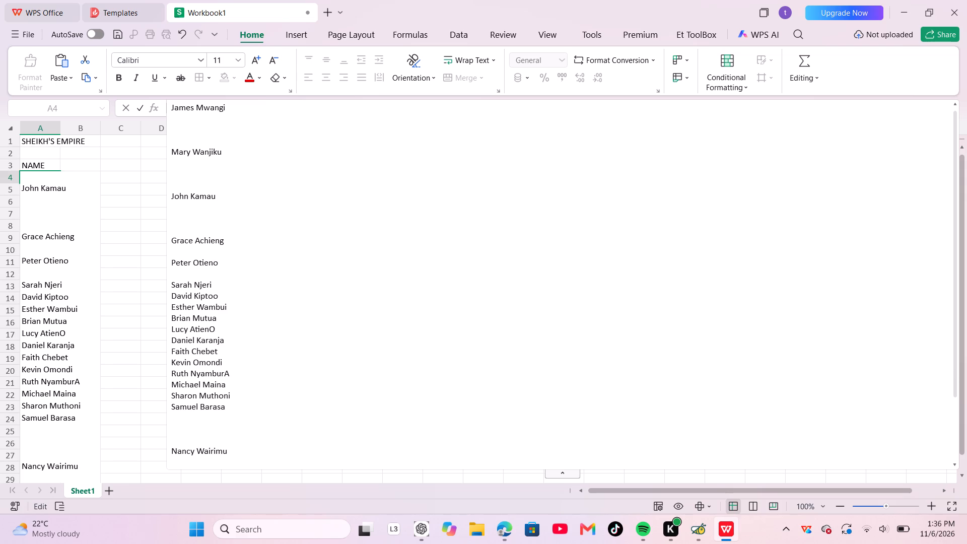
left_click(51, 218)
key("BackSpace")
key("BackSpace")
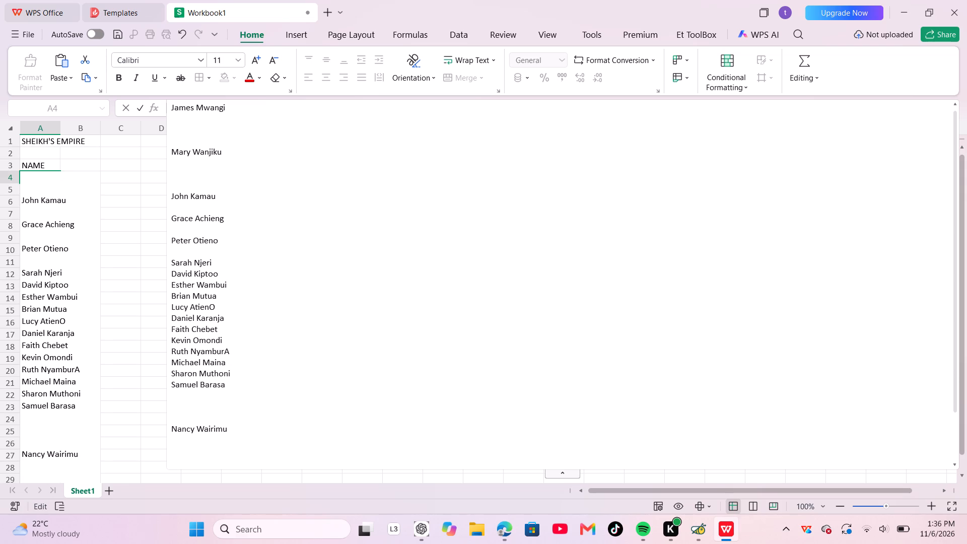
Delete all blank lines between Mary and John in A4, plus the single ones left between John, Grace, Peter and Sarah.
left_click(51, 185)
key("BackSpace")
key("BackSpace")
key("BackSpace")
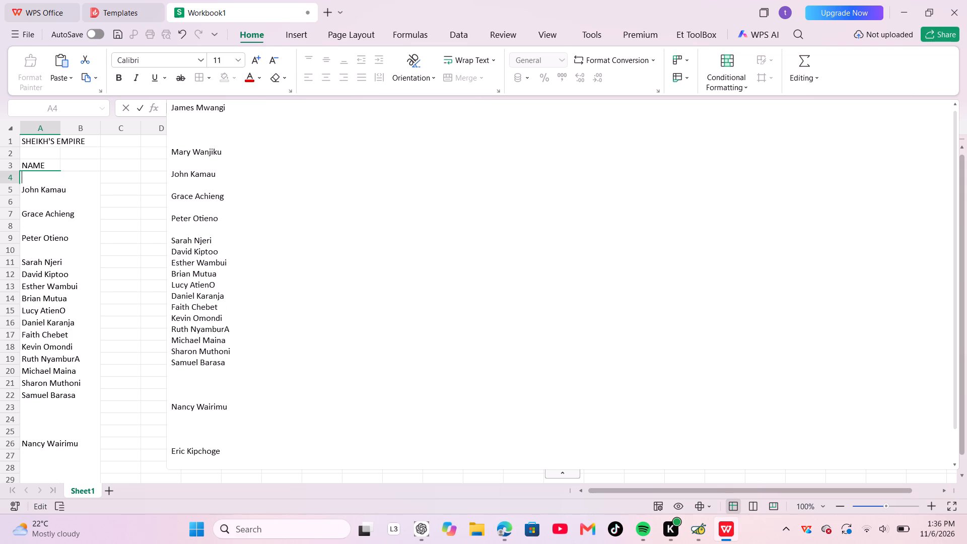
left_click(50, 202)
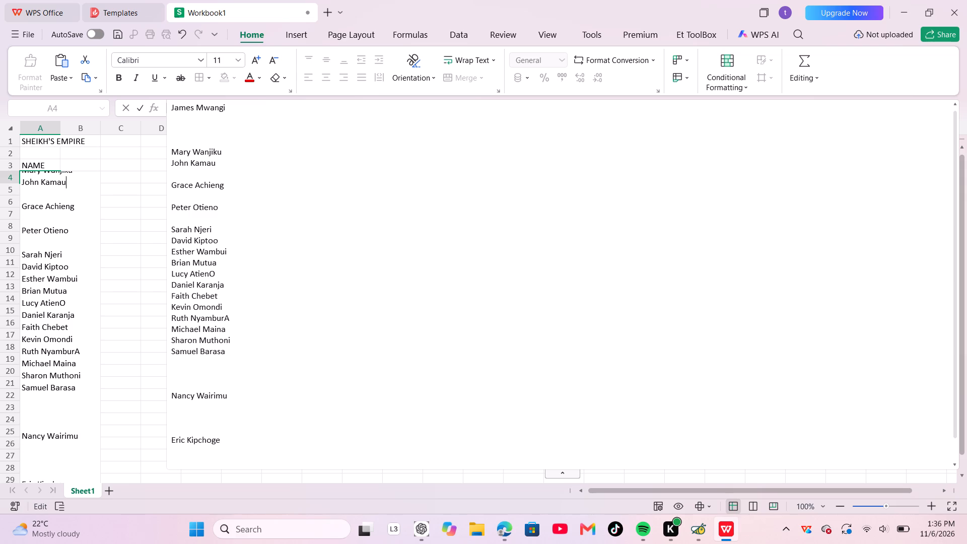
left_click(50, 202)
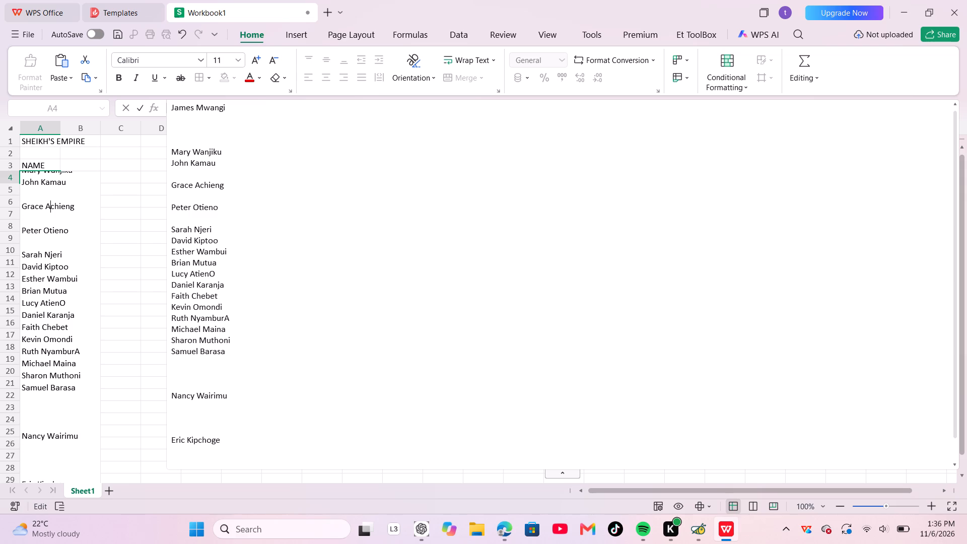
left_click(26, 190)
key("BackSpace")
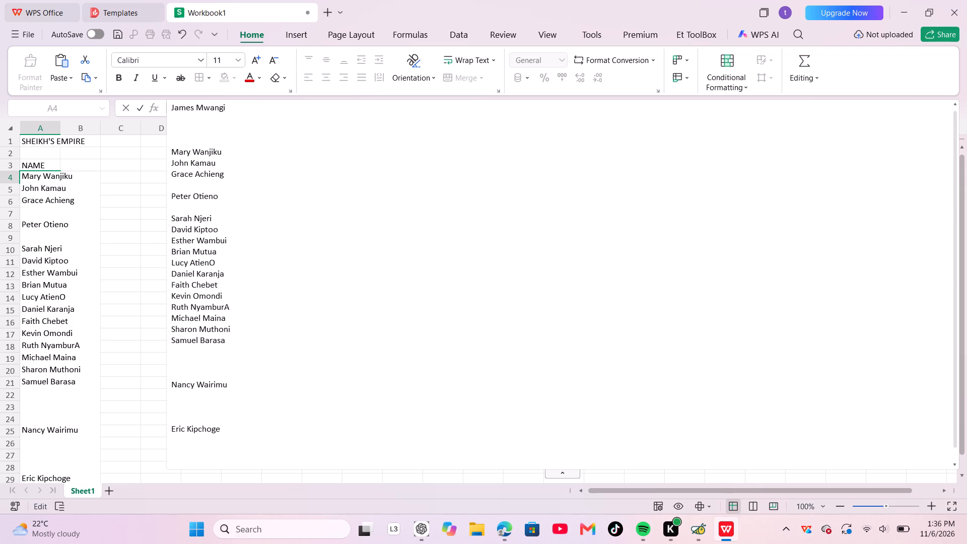
left_click(54, 208)
key("BackSpace")
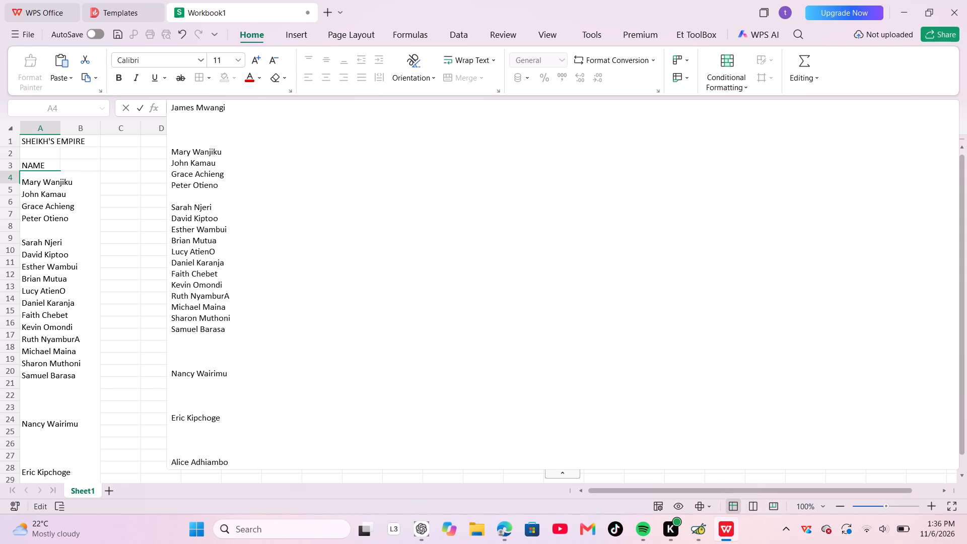
left_click(56, 232)
key("BackSpace")
Delete the blank lines between the Samuel and Nancy entries within cell A4's list.
left_click(61, 399)
key("BackSpace")
key("BackSpace")
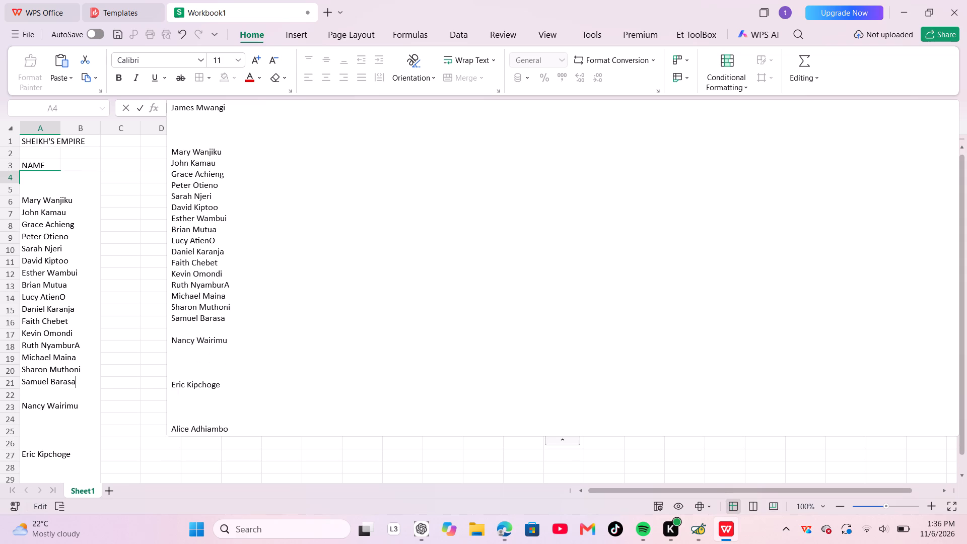
left_click(65, 402)
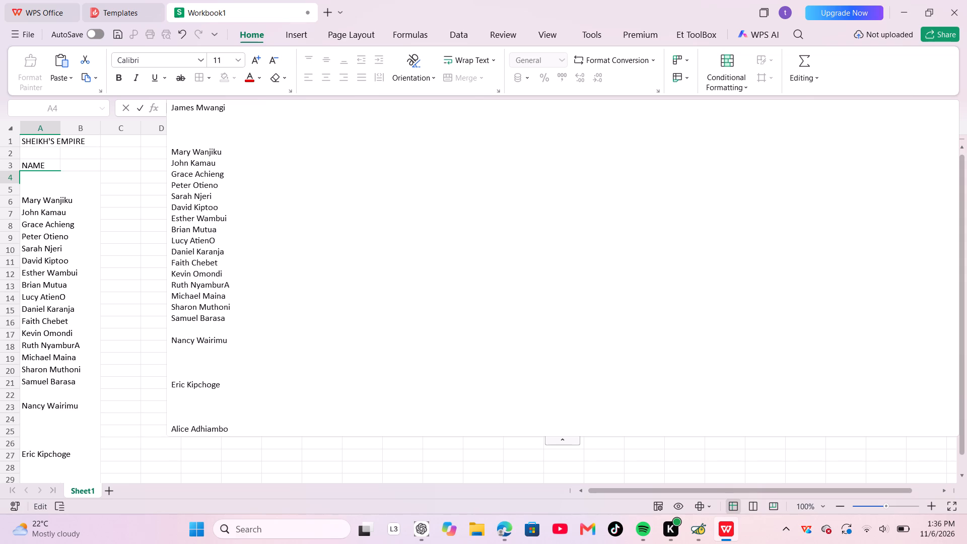
left_click(59, 395)
key("BackSpace")
Delete the blank lines separating the Nancy, Eric and Alice entries at the end of cell A4's list.
left_click(55, 427)
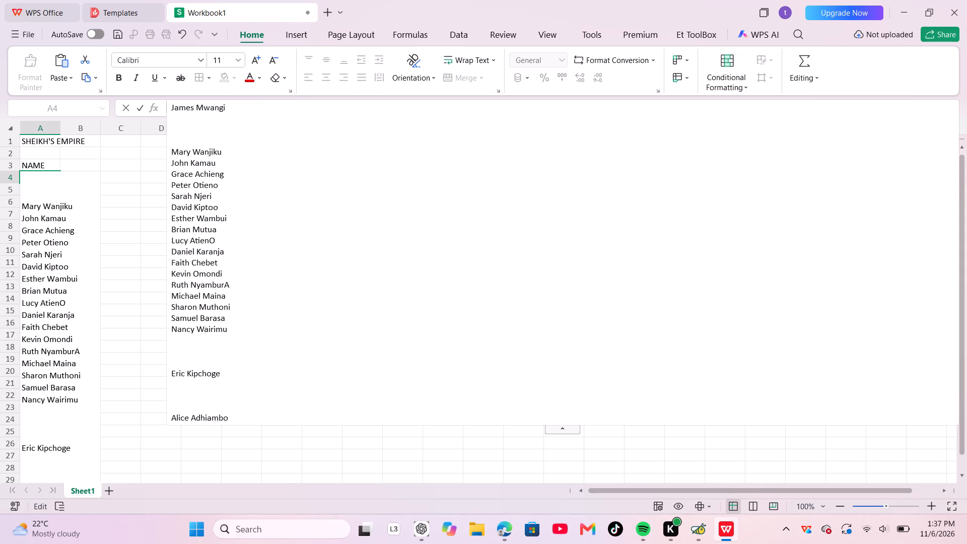
key("BackSpace")
key("BackSpace")
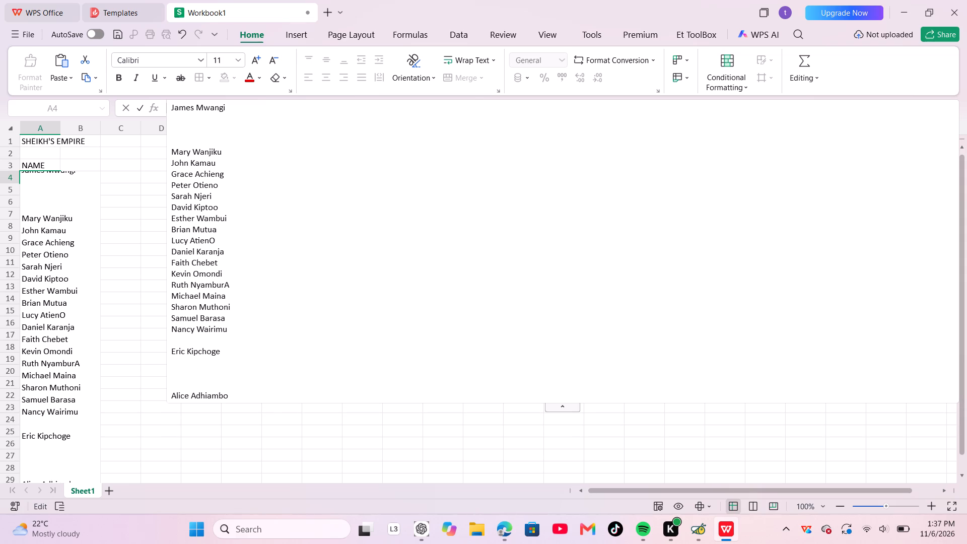
left_click(55, 429)
key("BackSpace")
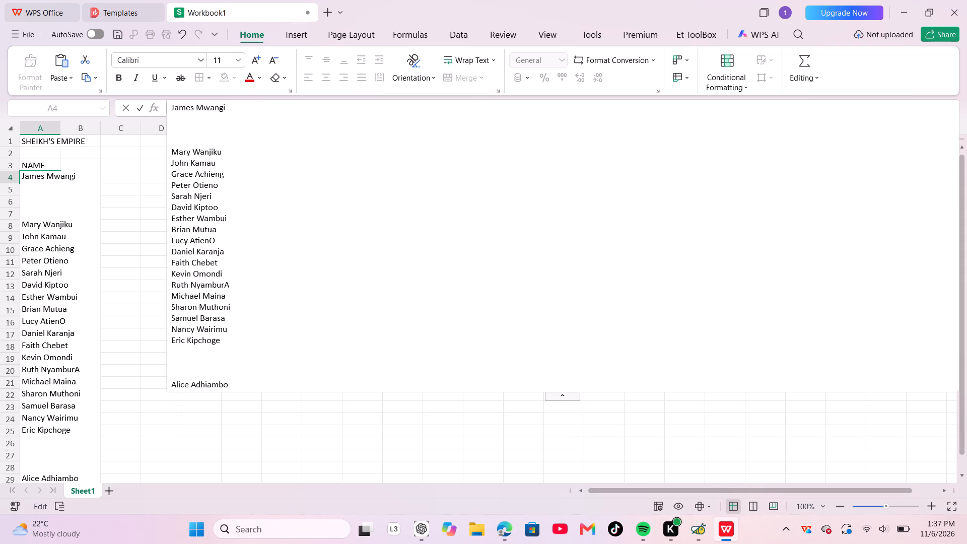
left_click(64, 465)
key("BackSpace")
key("BackSpace")
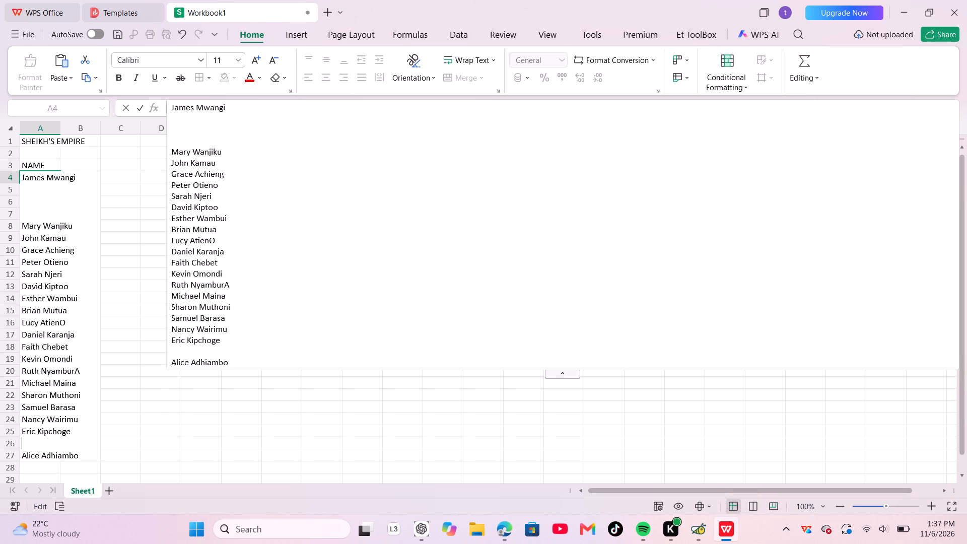
key("BackSpace")
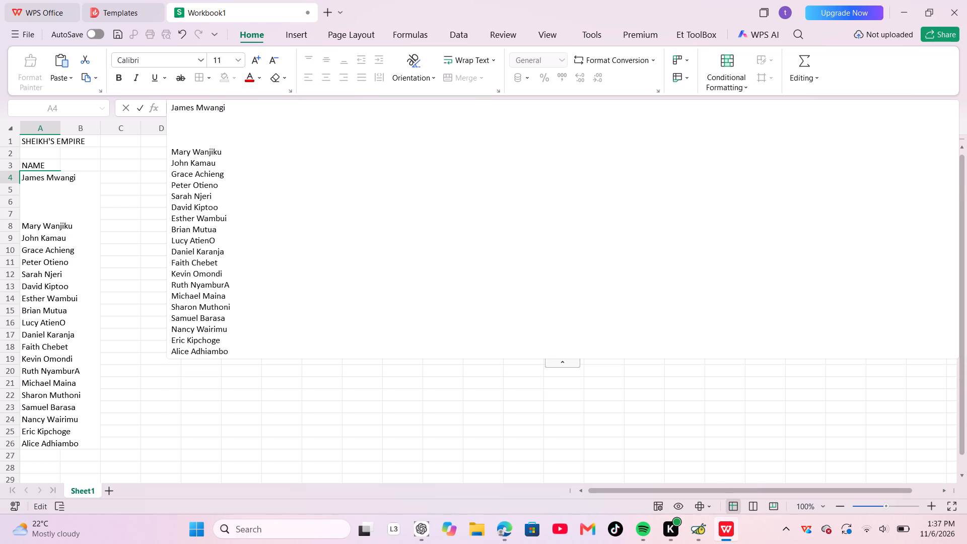
Delete the blank lines between the James and Mary entries at the start of cell A4's list.
left_click(43, 201)
key("BackSpace")
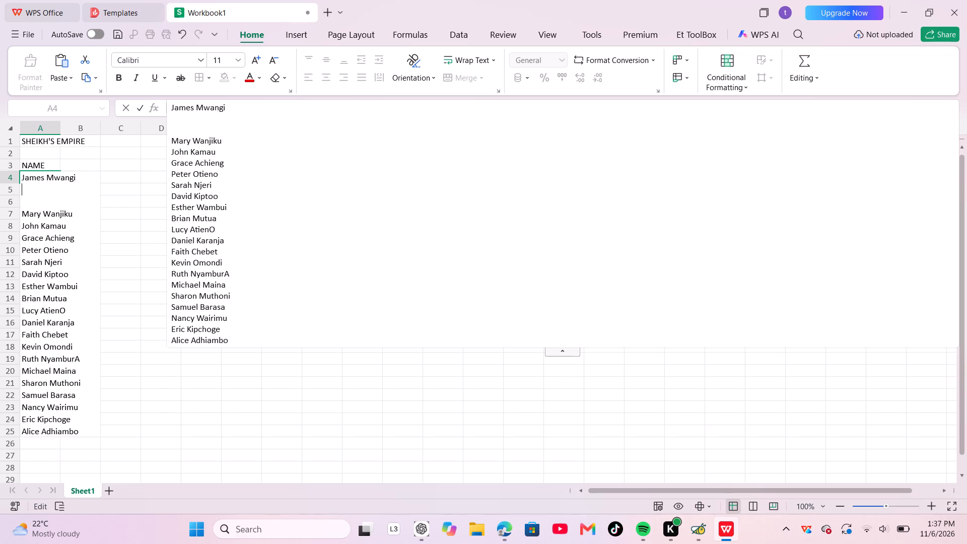
left_click(55, 200)
key("BackSpace")
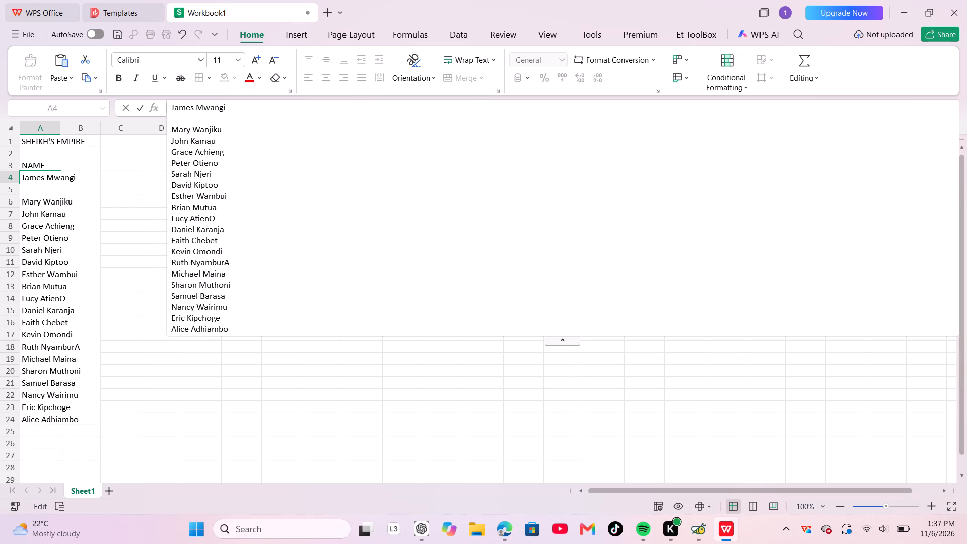
key("BackSpace")
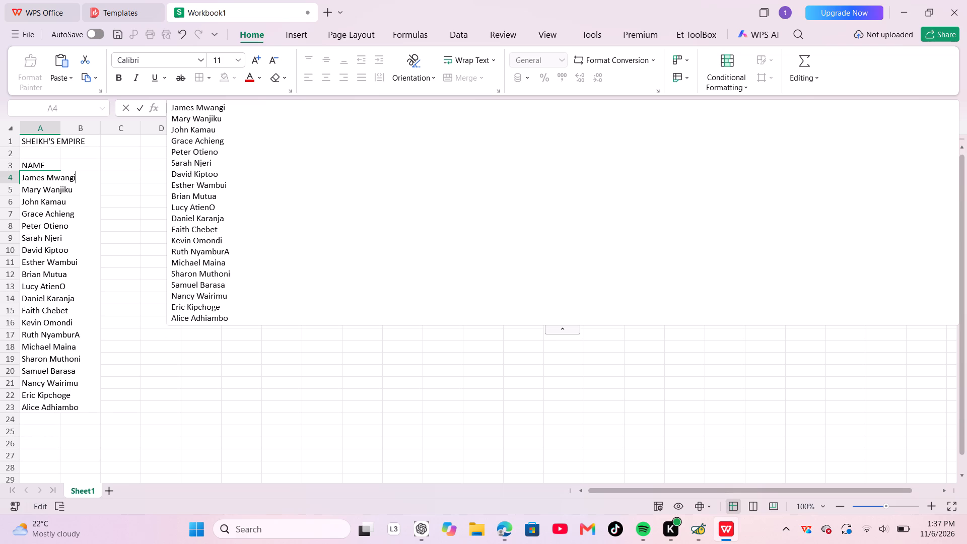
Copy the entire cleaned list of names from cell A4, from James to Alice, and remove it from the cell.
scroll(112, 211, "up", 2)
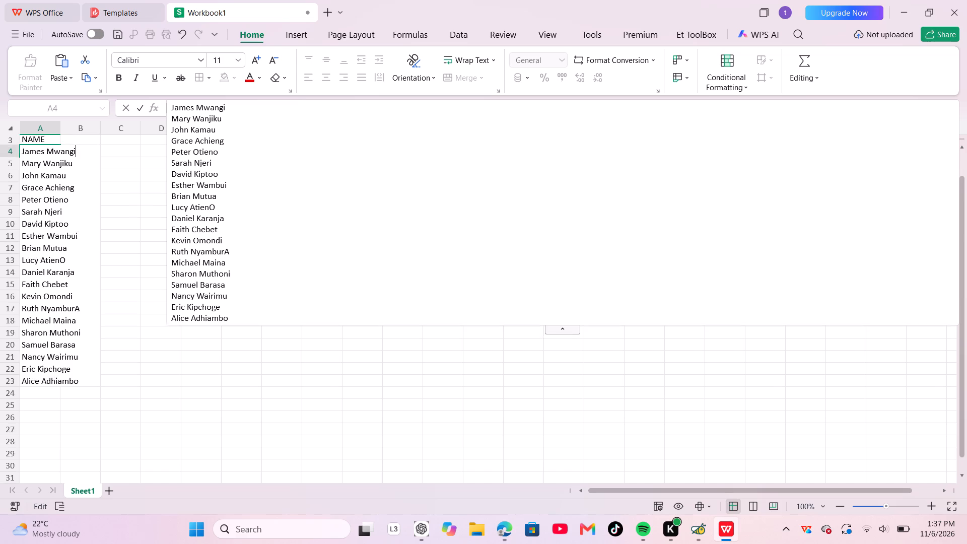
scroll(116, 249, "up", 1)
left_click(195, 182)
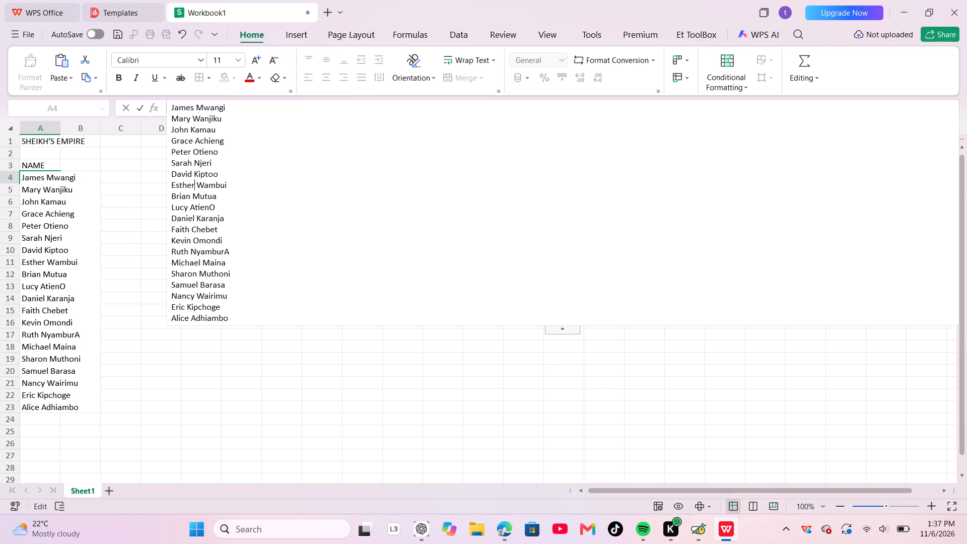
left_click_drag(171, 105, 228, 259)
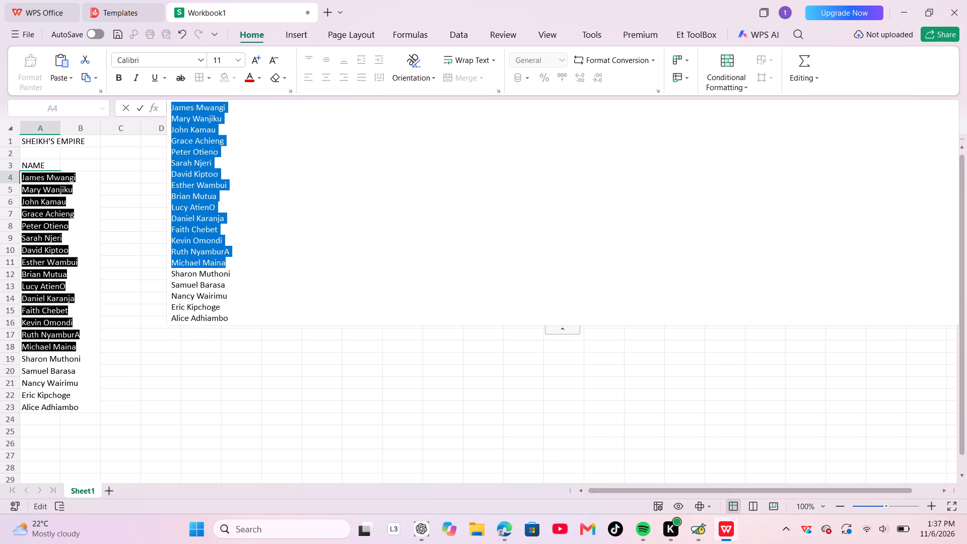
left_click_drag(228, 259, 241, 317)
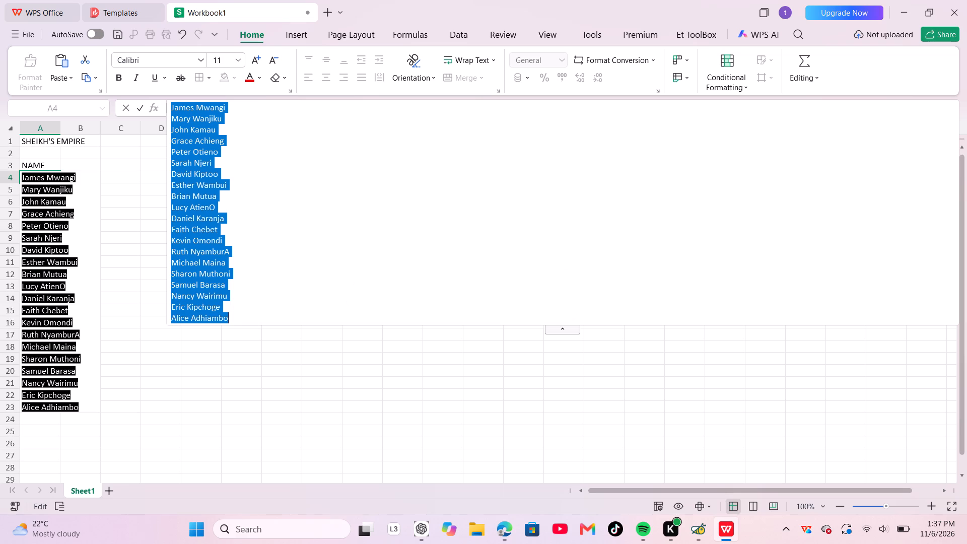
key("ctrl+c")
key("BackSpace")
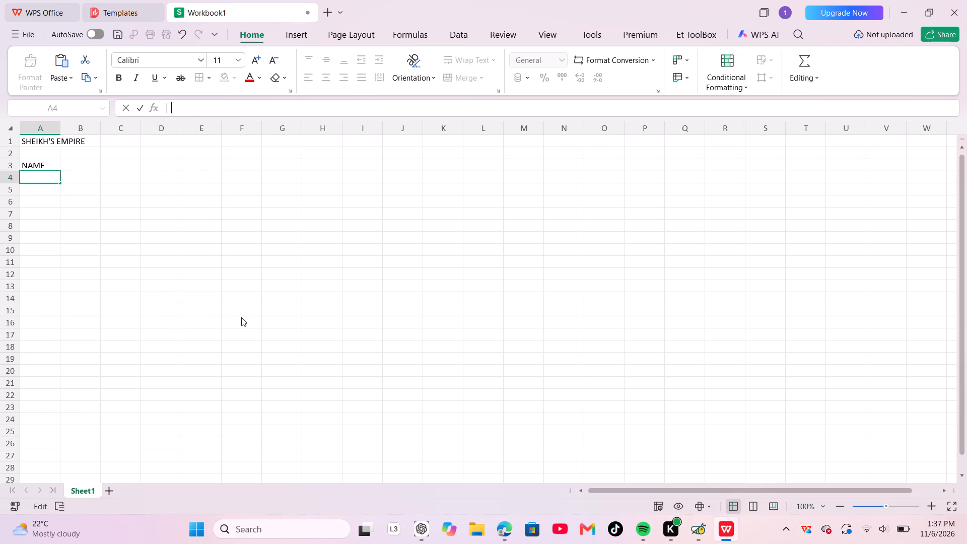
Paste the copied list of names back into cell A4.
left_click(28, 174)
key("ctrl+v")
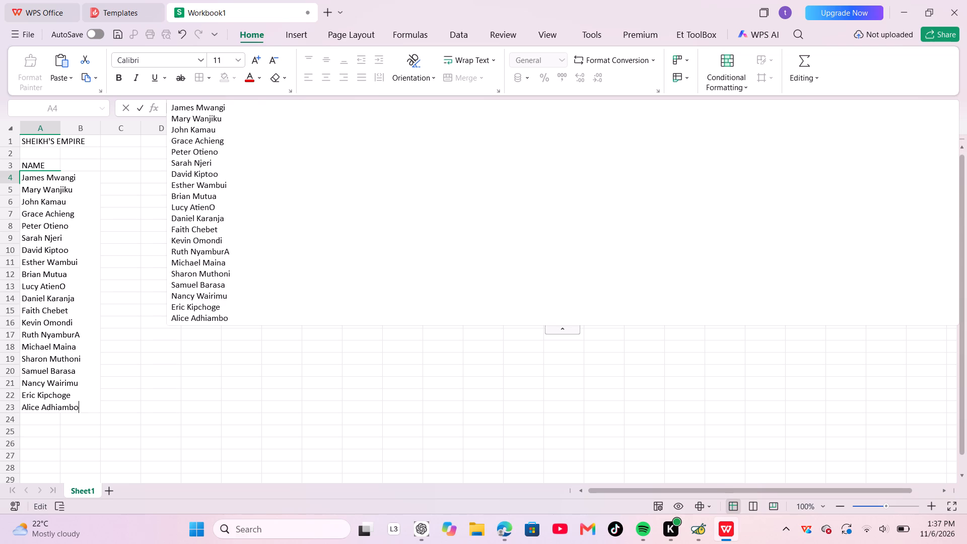
Clear the entire pasted list of names from row 4 below the NAME header.
key("Return")
scroll(133, 162, "up", 4)
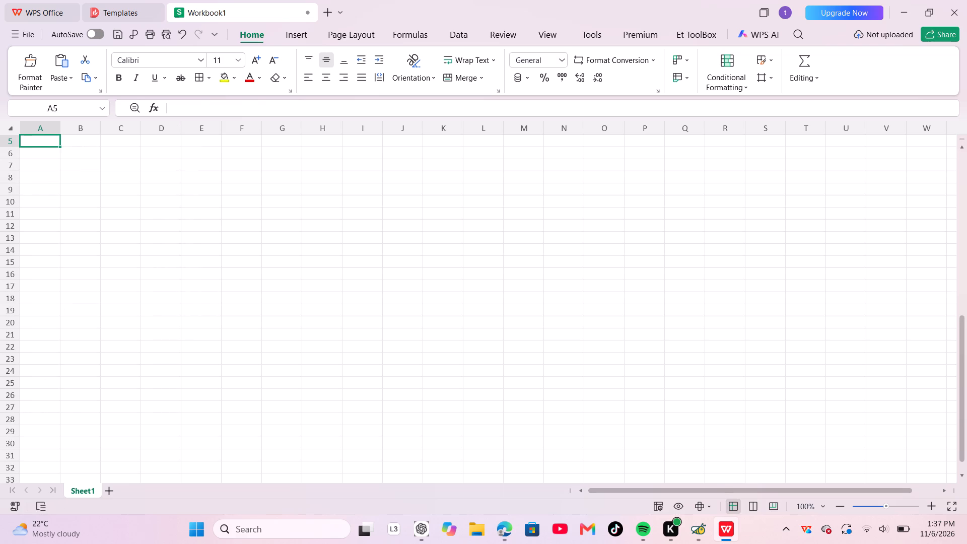
scroll(133, 162, "up", 1)
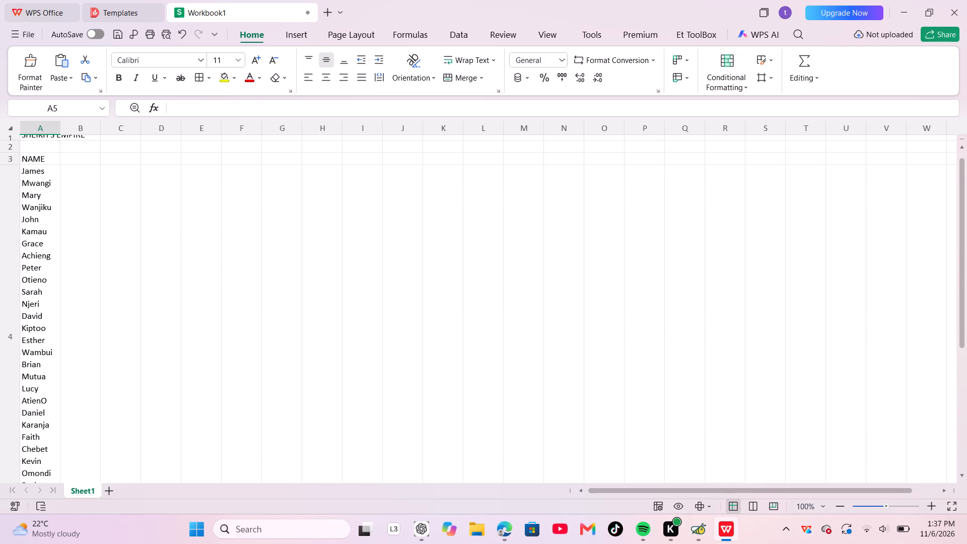
left_click(15, 192)
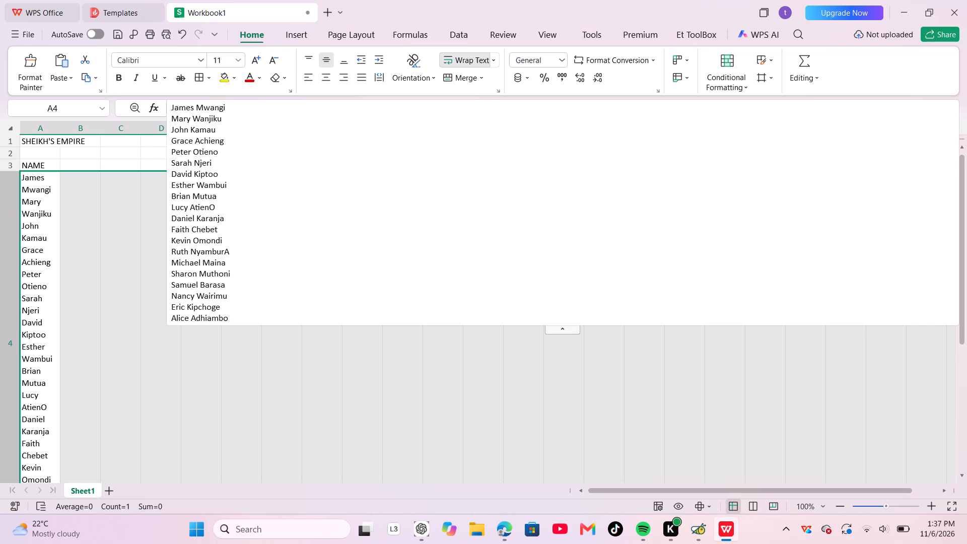
left_click(10, 177)
scroll(113, 240, "down", 4)
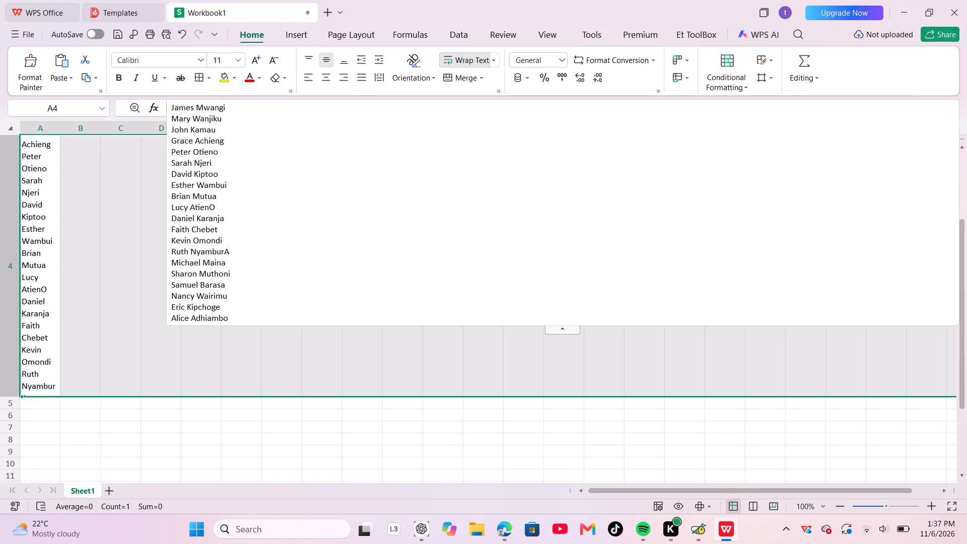
scroll(113, 240, "down", 1)
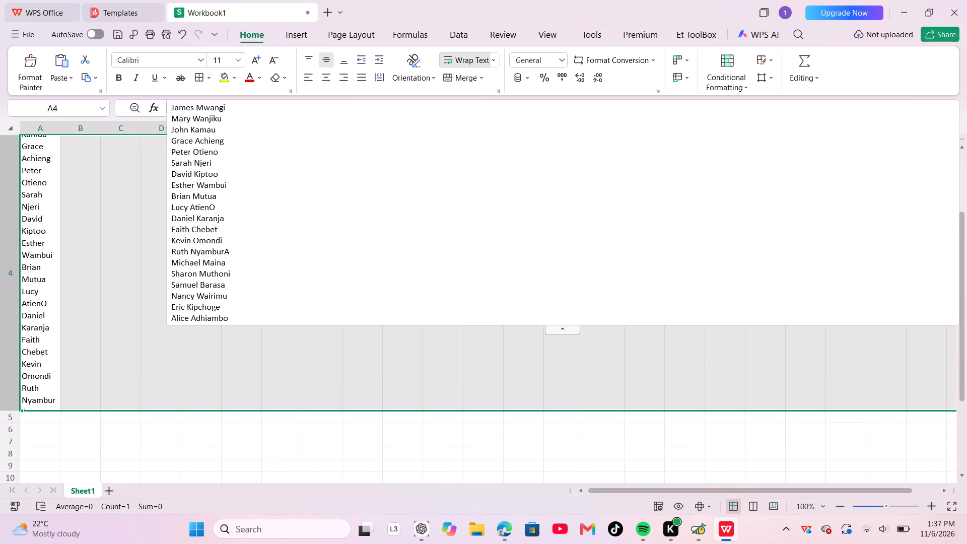
scroll(113, 240, "down", 1)
scroll(81, 283, "up", 2)
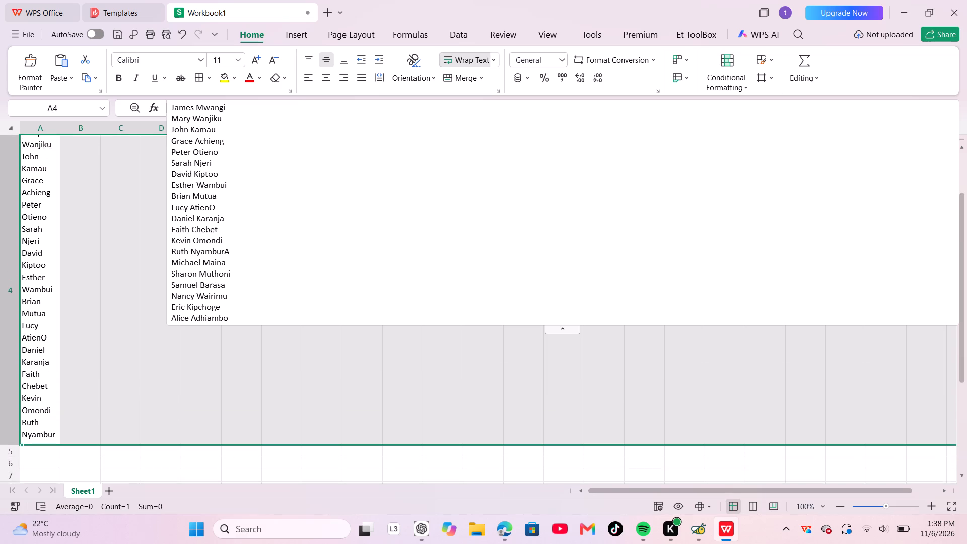
scroll(81, 283, "up", 4)
key("BackSpace")
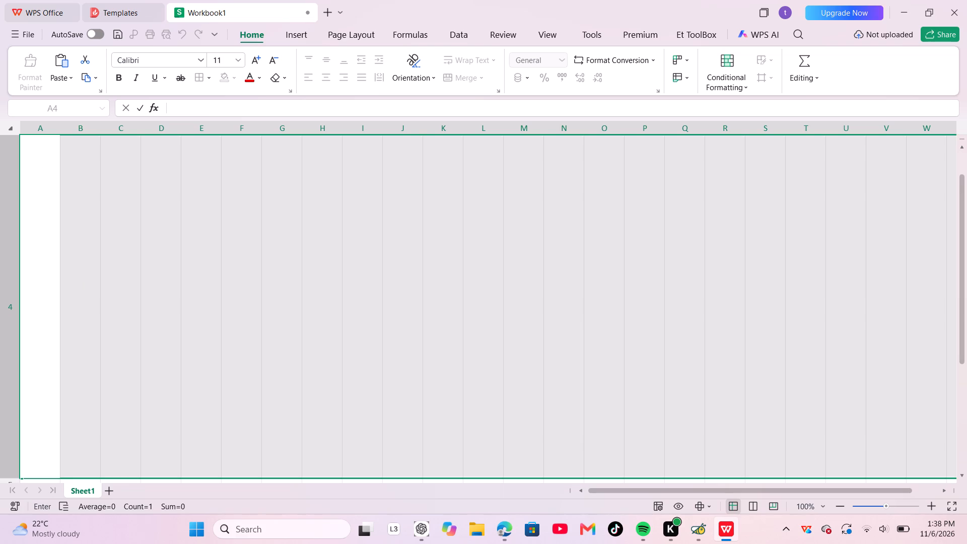
key("BackSpace")
left_click(133, 284)
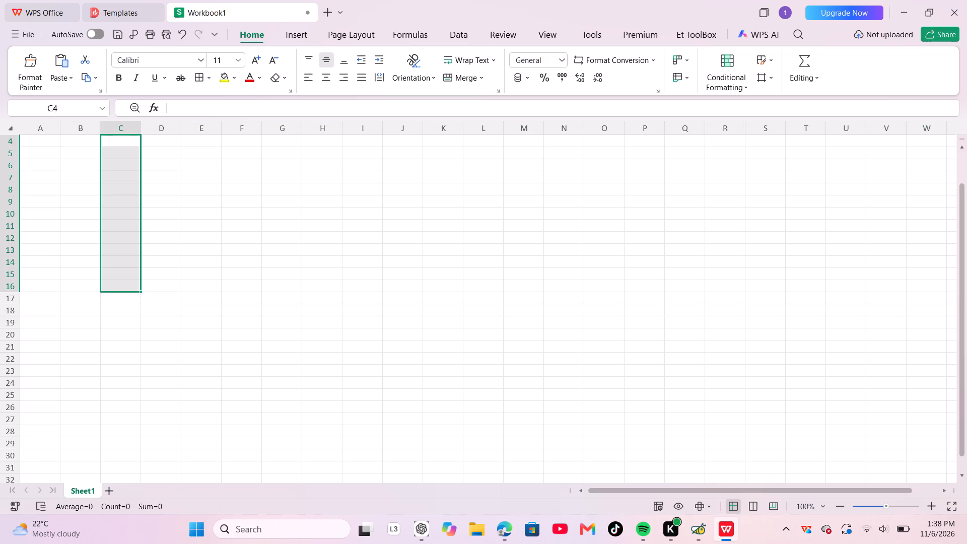
scroll(133, 284, "up", 7)
Change the column header in cell A3 to NAMES.
left_click(26, 177)
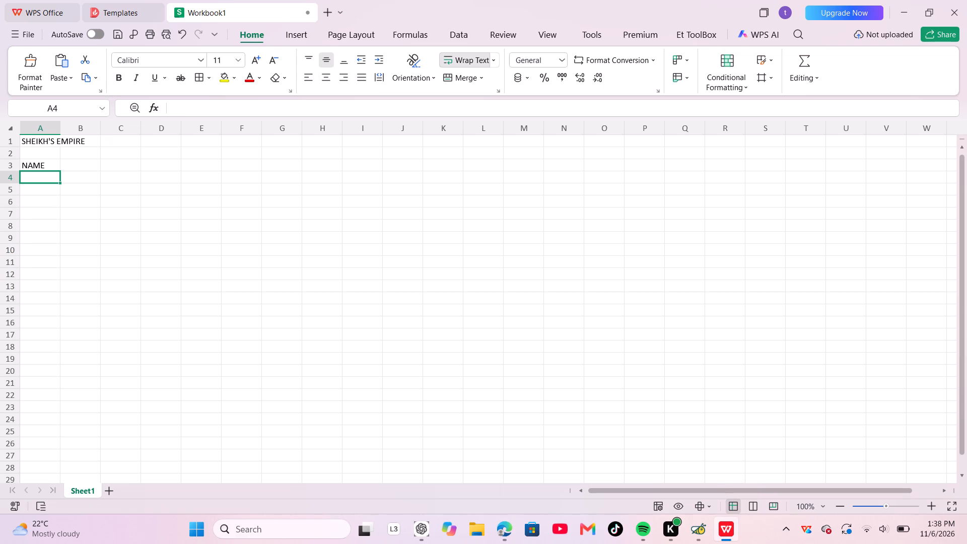
left_click(46, 166)
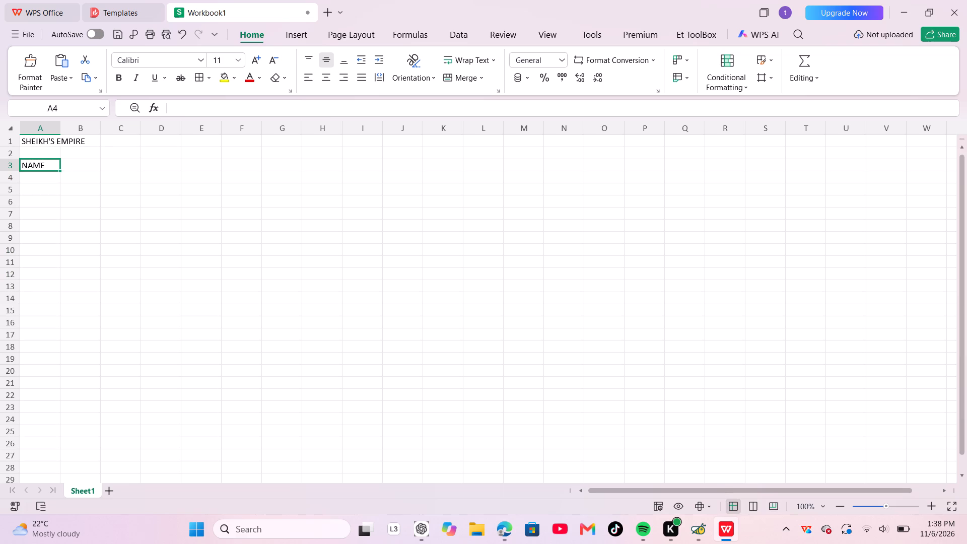
left_click(200, 107)
key("s")
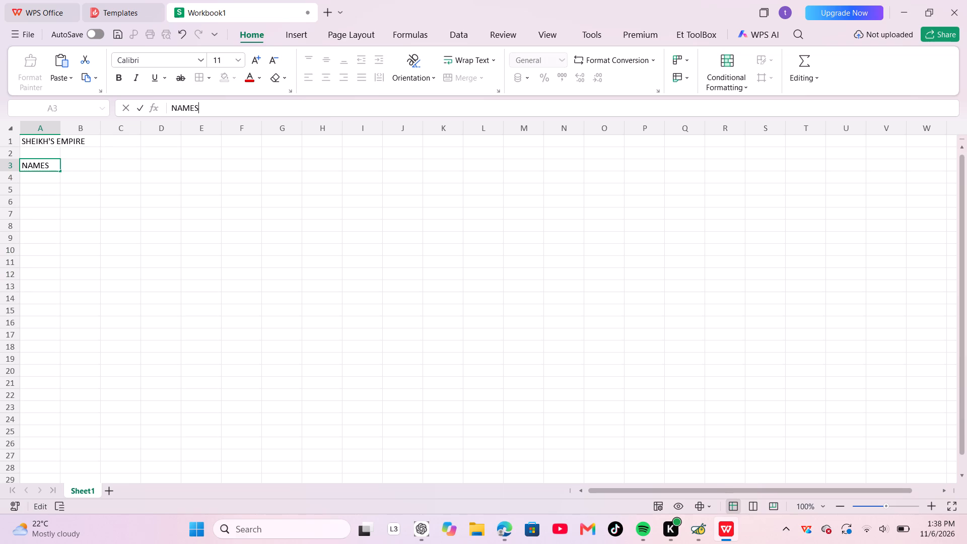
key("Return")
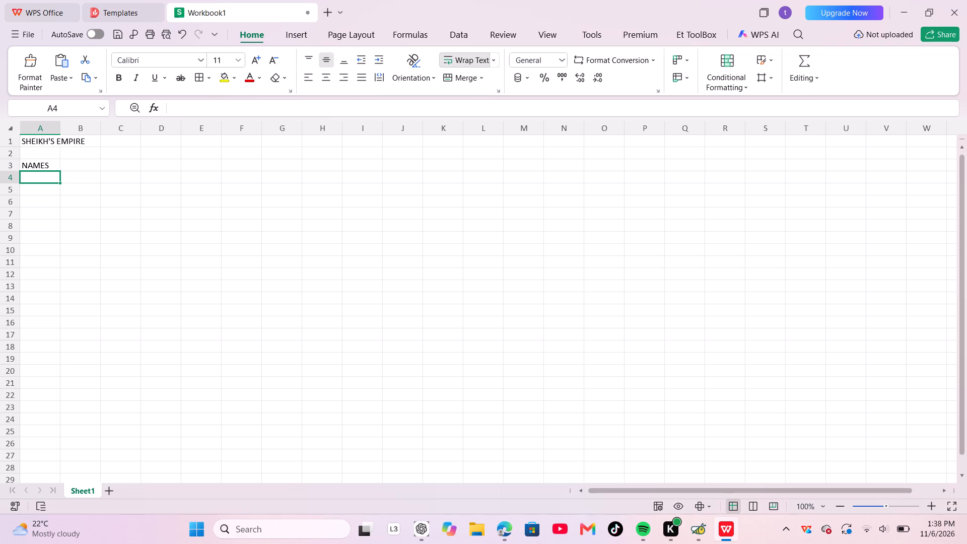
Enter JAMES, JOHN, FAITH, TITUS and ANN in separate cells from A4 down to A8.
type("JAMES")
key("Return")
type("JOHN")
key("Return")
type("FAITH")
key("Return")
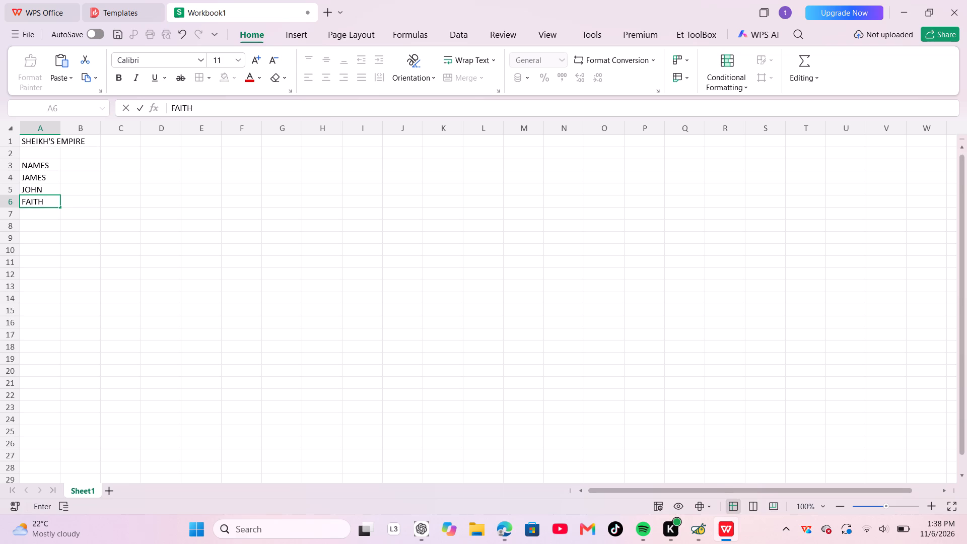
type("TITUS")
key("Return")
type("ANN")
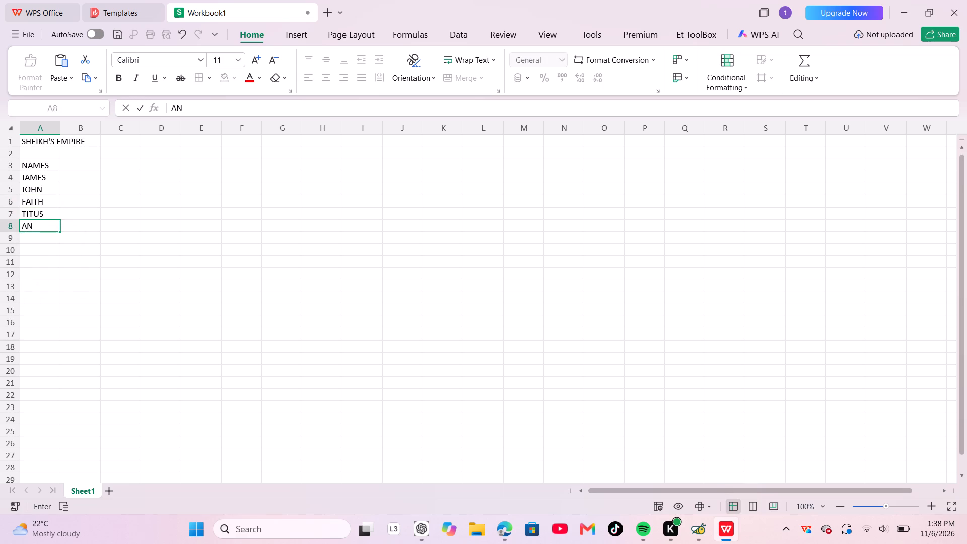
key("Return")
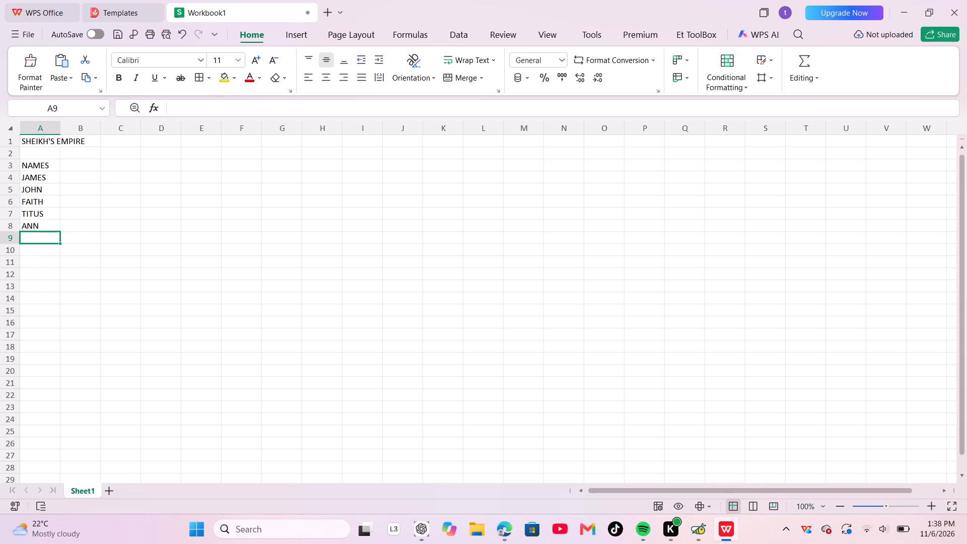
Continue the names column with JOSPHAT, KEITH, MELISSA, MANANI and JIMB in cells A9 to A13.
type("JOSPHAT")
key("Return")
type("KEITH")
key("space")
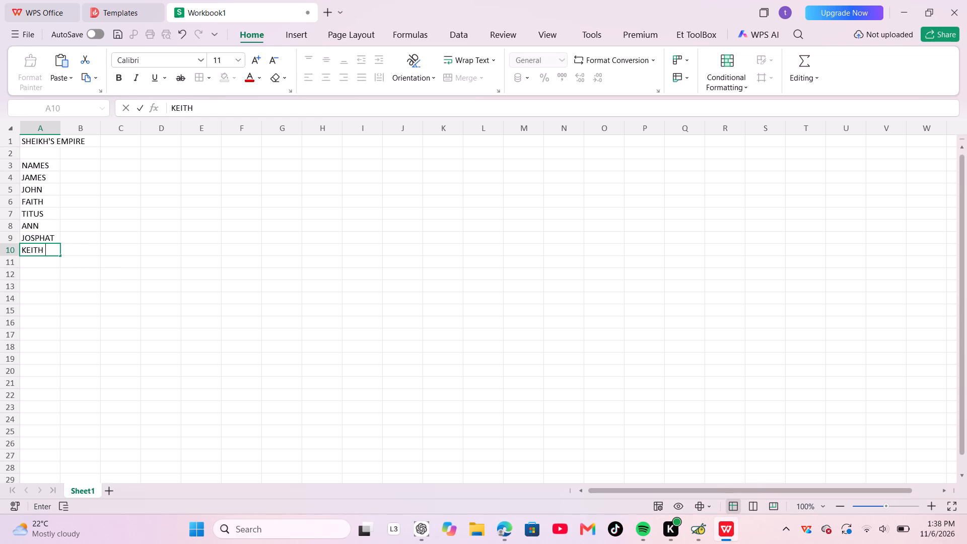
key("Return")
type("MELISSA")
key("Return")
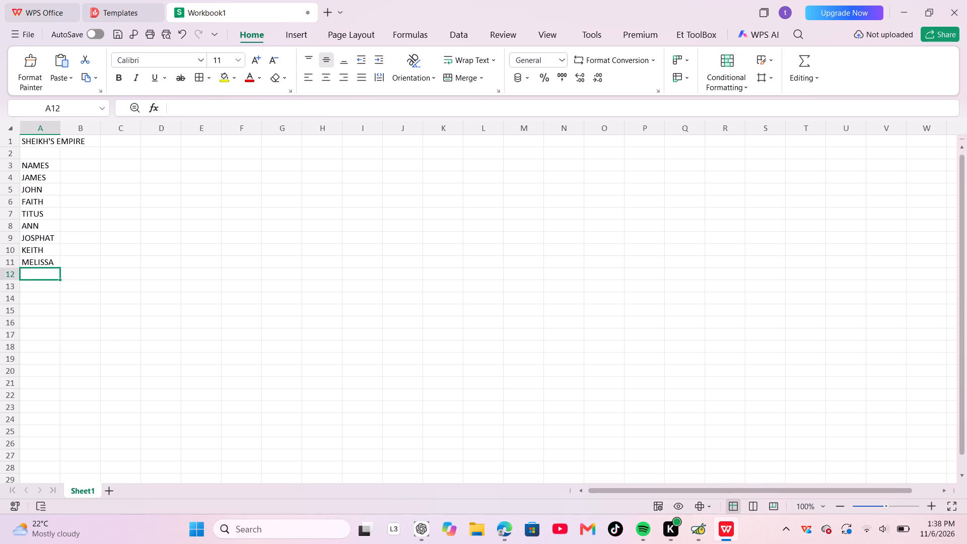
type("MANANI")
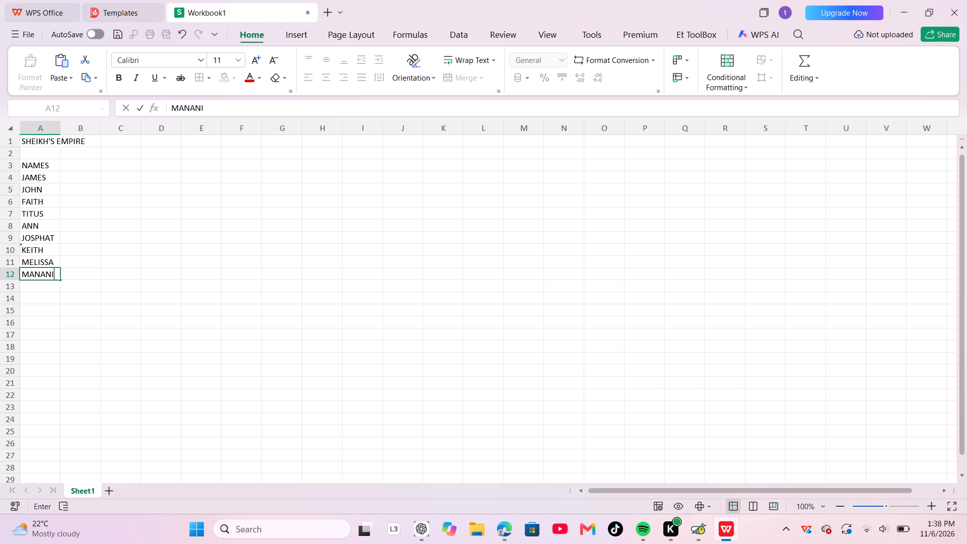
key("Return")
type("JIMB")
key("Return")
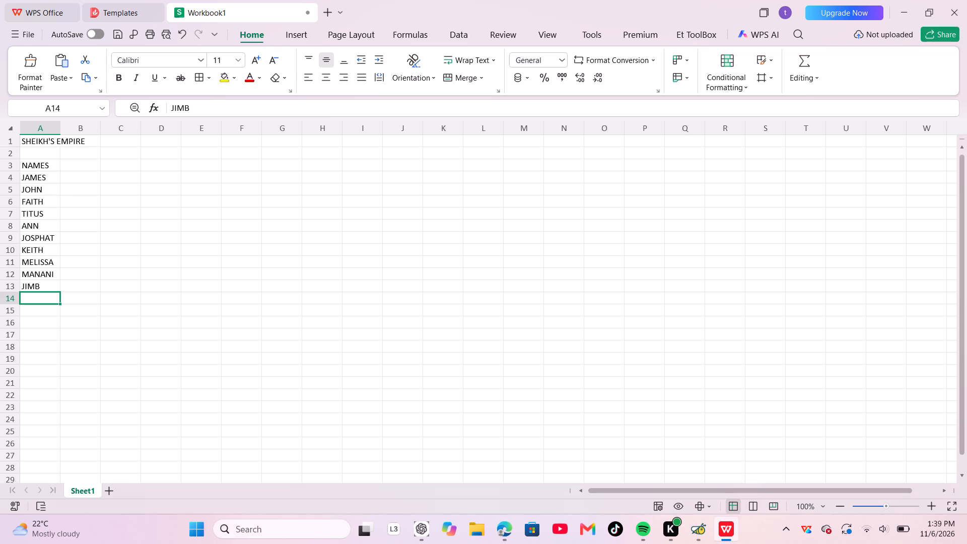
Add DEE, MOSES, ALICE and MARIE to the names column in cells A14 to A17.
type("DEE")
key("Return")
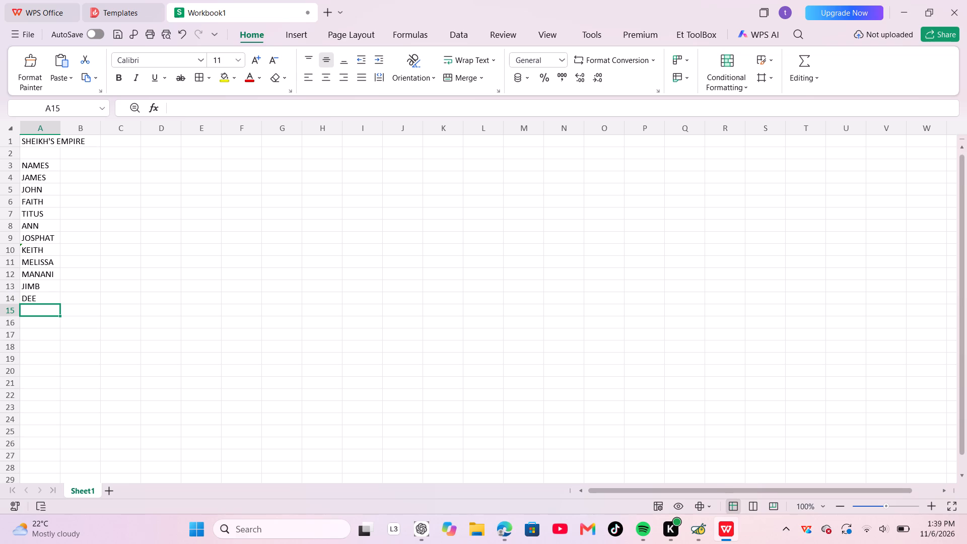
type("MOSES")
key("Return")
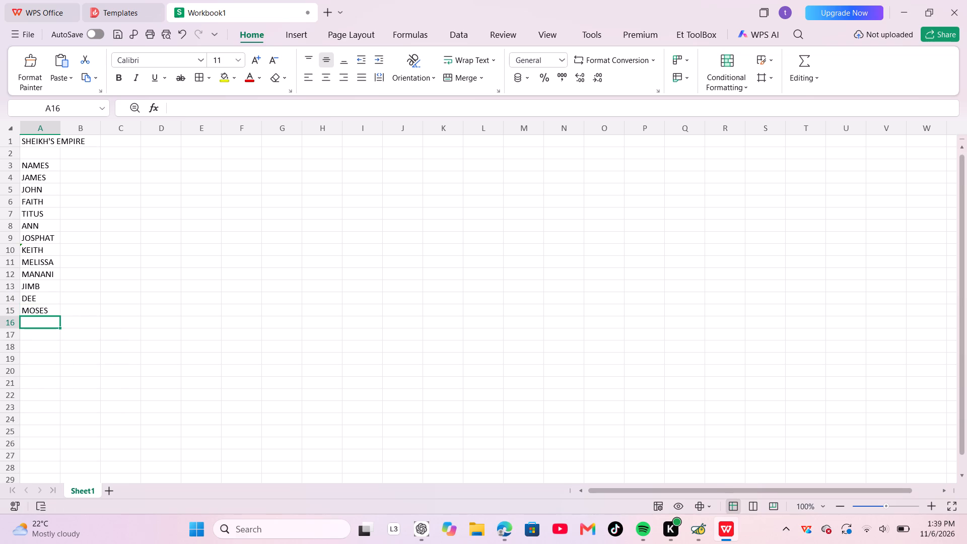
type("ALICE")
key("Return")
type("MARIE")
key("Return")
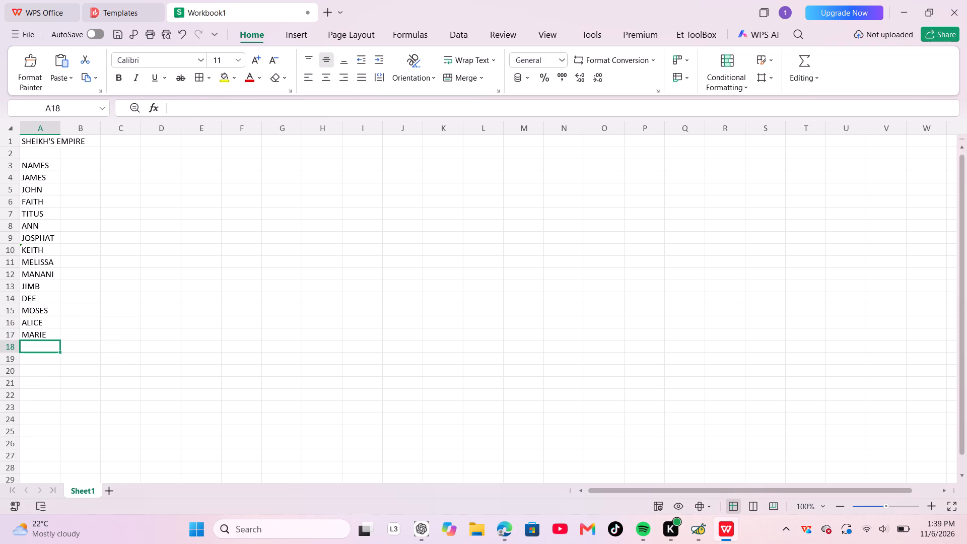
Add ACCU, ELL, ELIE and NICOLE to the names column in cells A18 to A21.
type("ACCU")
key("Return")
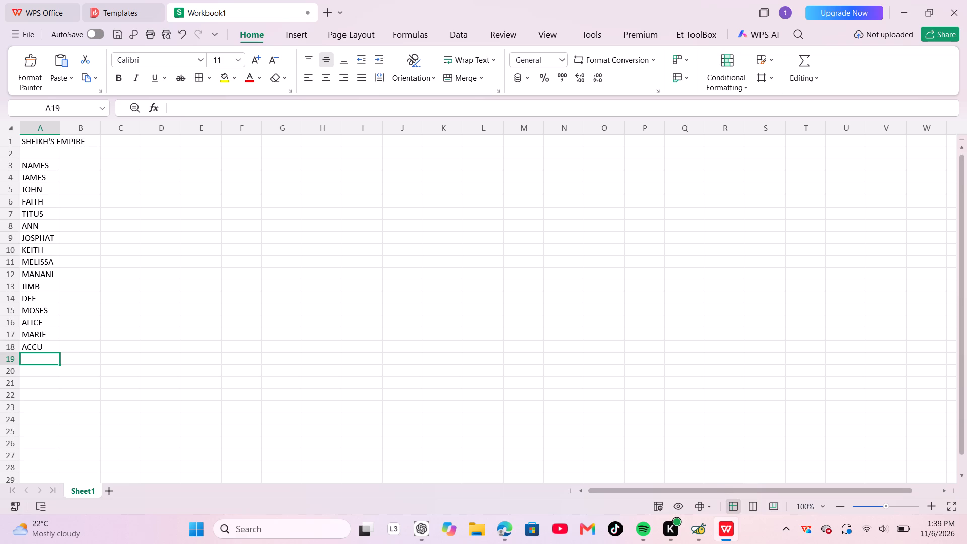
type("ELL")
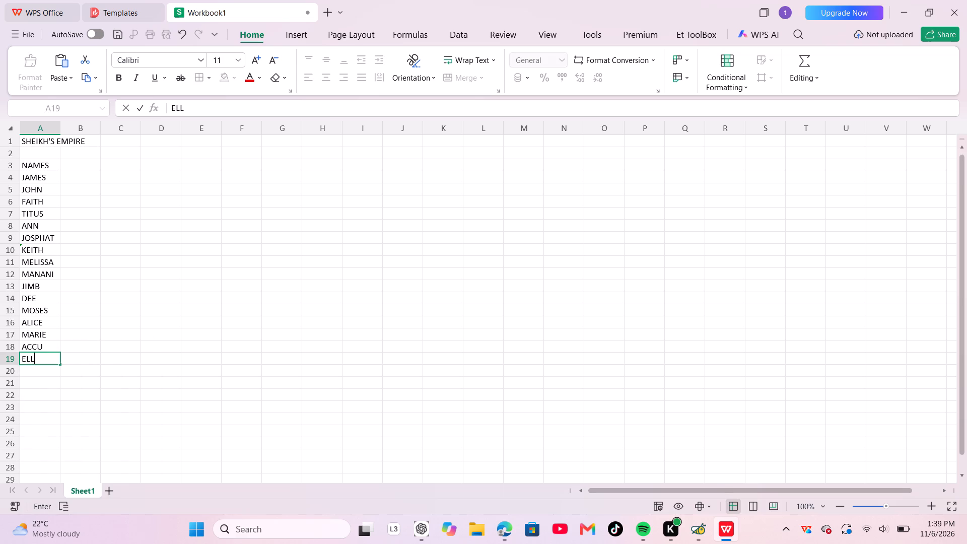
key("Return")
type("ELIE")
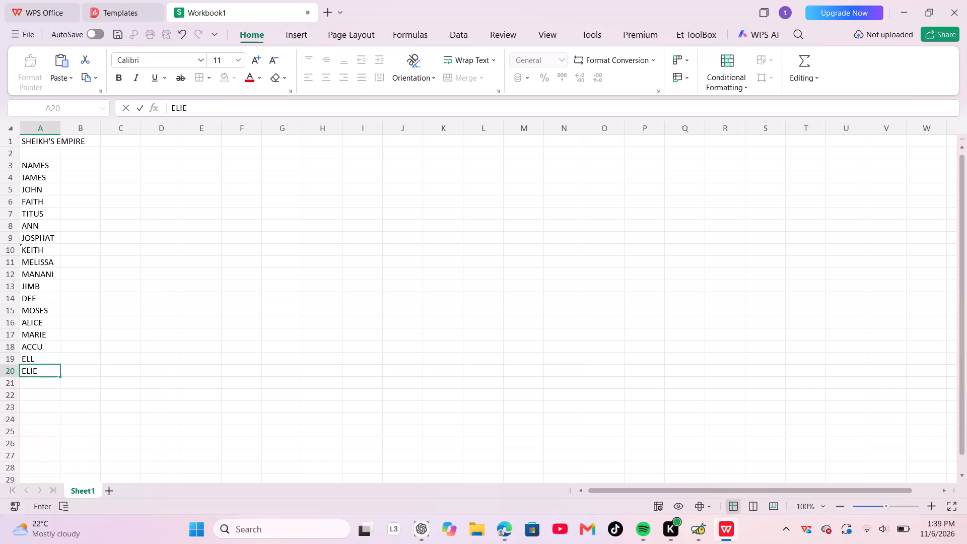
key("Return")
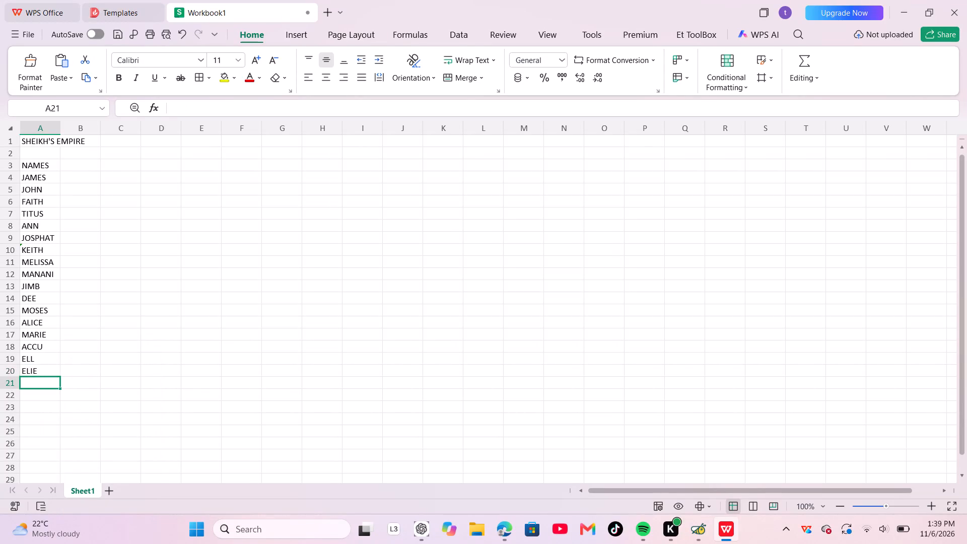
type("NICOLE")
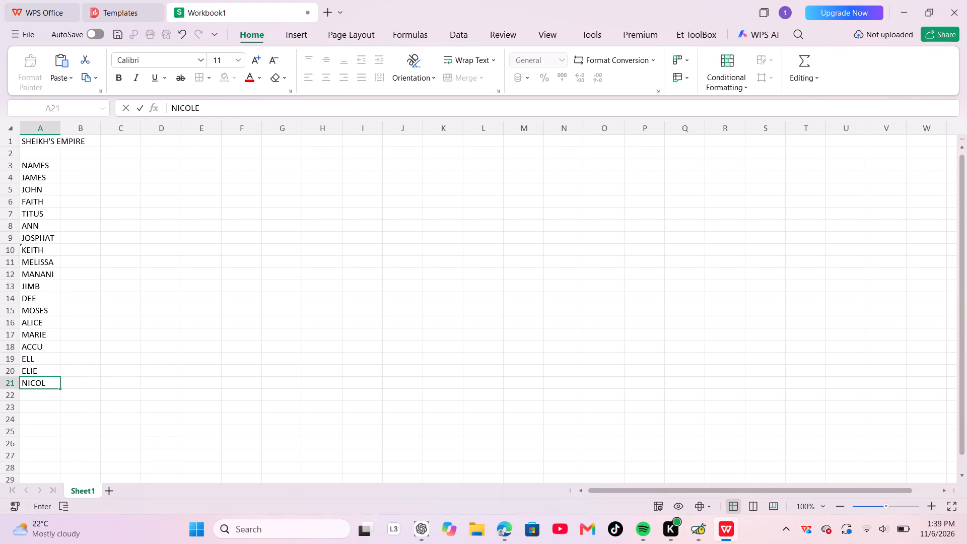
key("Return")
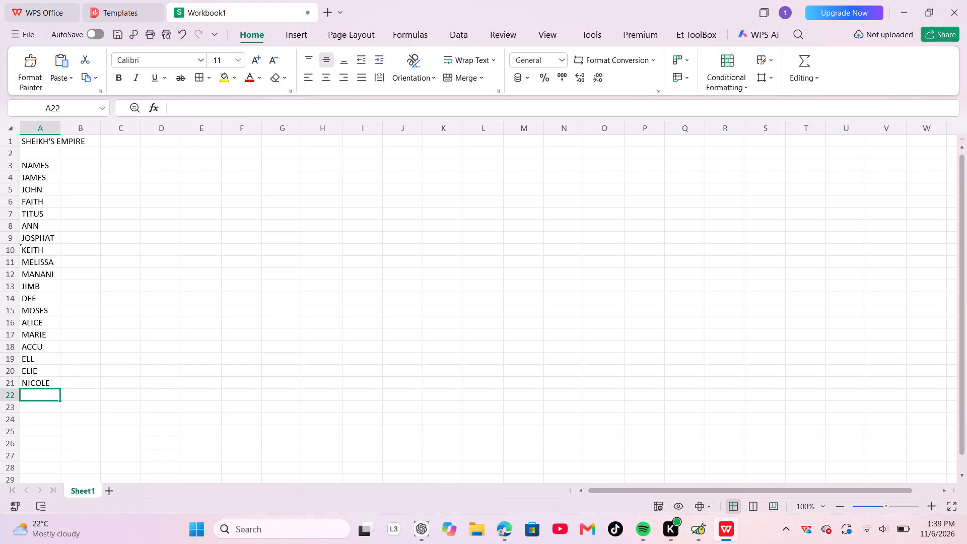
Make the NAMES header in cell A3 bold.
left_click(32, 163)
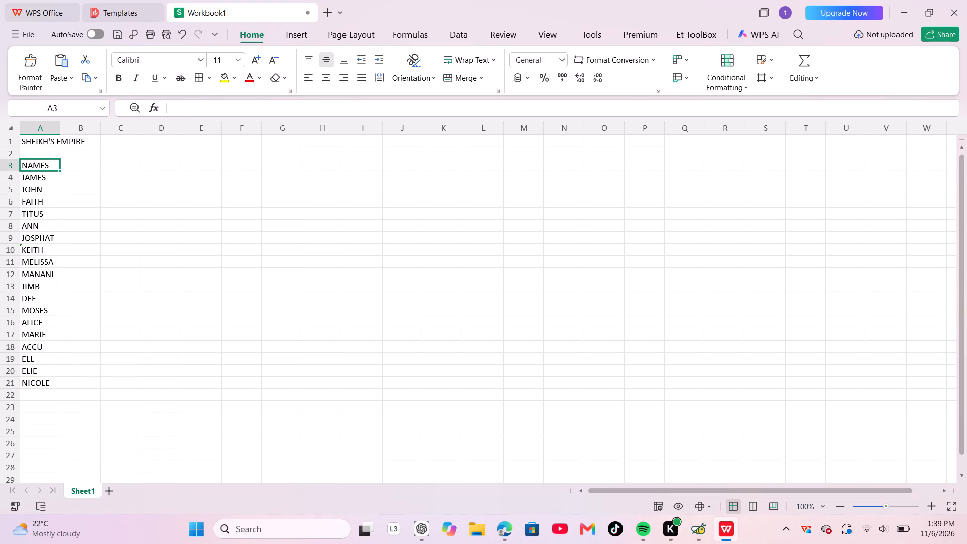
left_click(115, 83)
Enter the header PAY PER HOUR $ in cell B3 and make it bold.
left_click(77, 167)
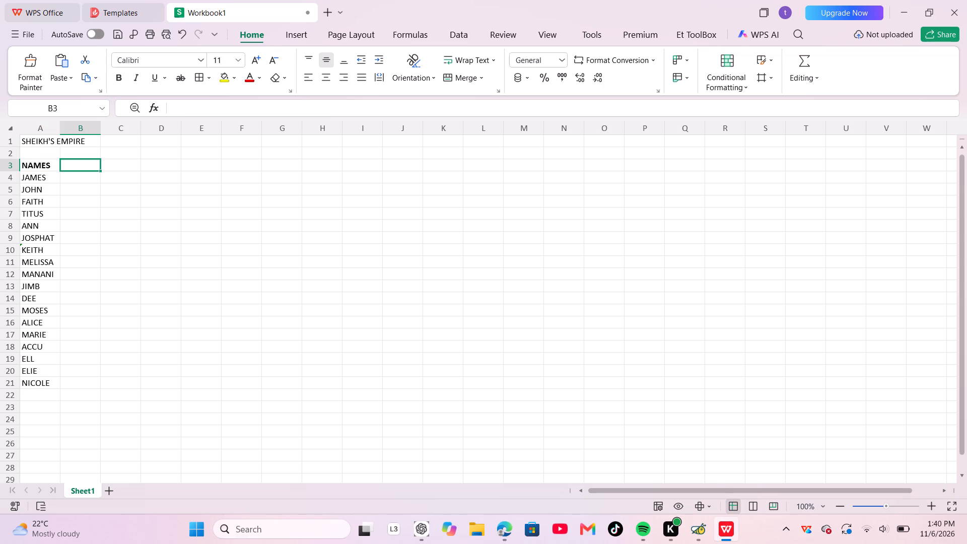
type("PAY PER HOUR")
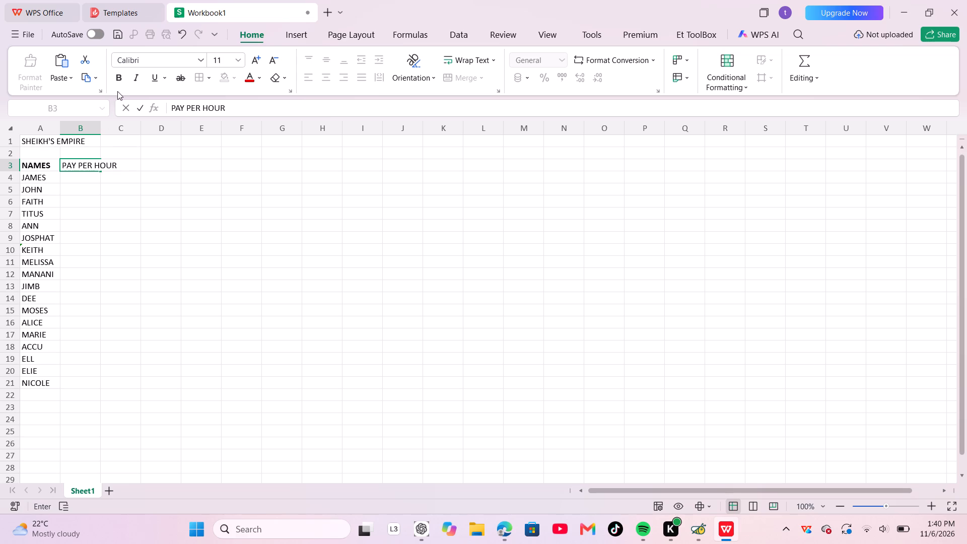
key("space")
key("shift+dollar")
key("Return")
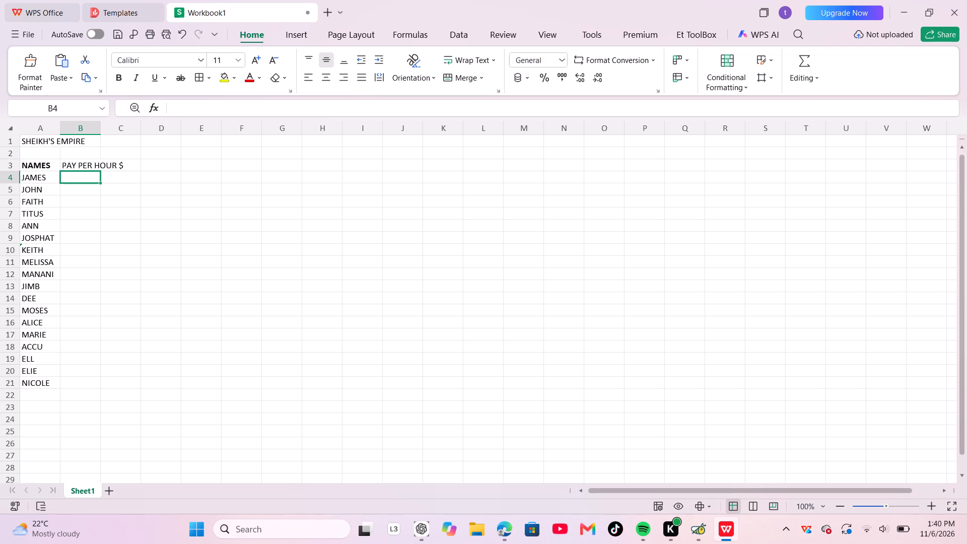
left_click(79, 166)
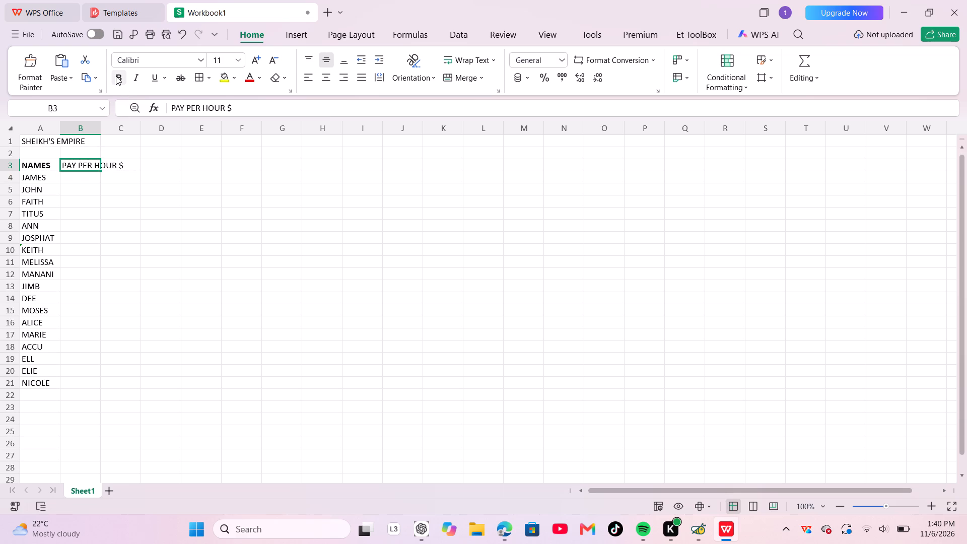
left_click(116, 76)
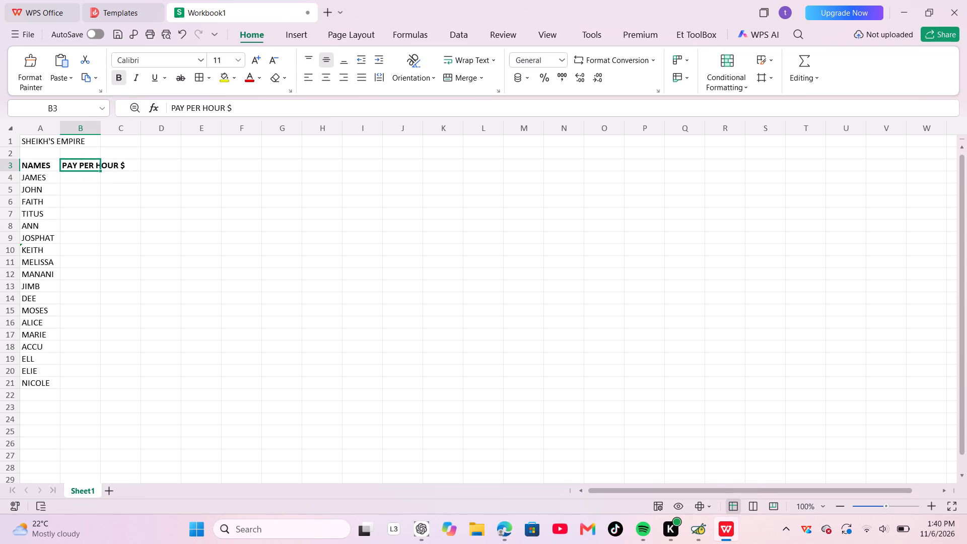
AutoFit the width of column B to its header text.
right_click(100, 124)
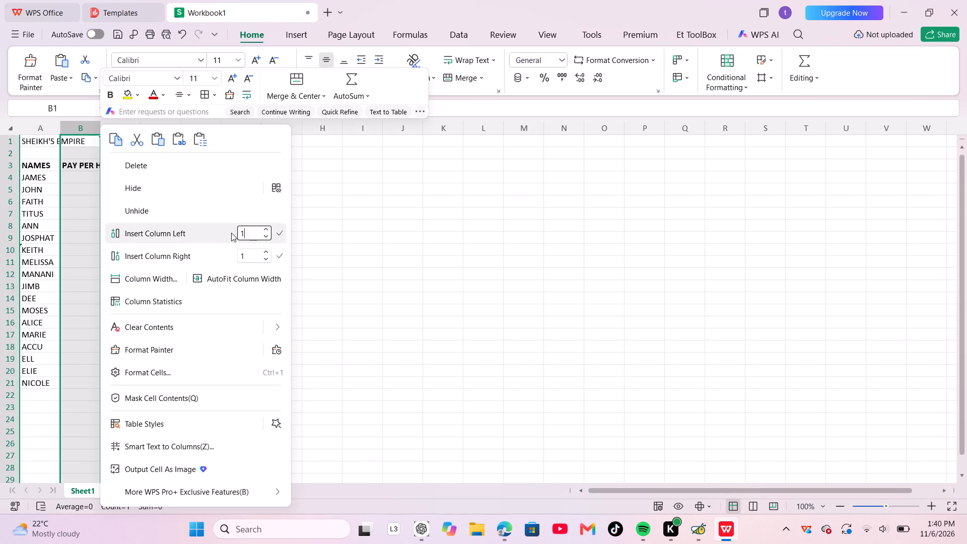
left_click(252, 272)
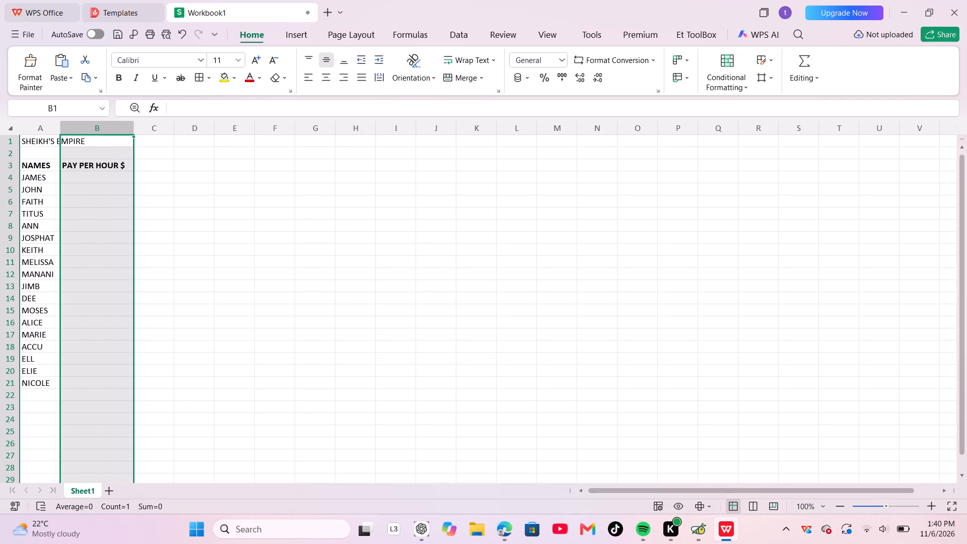
Enter hourly pay of 55, 45 and 50 in cells B4 to B6, and 45 for ANN in cell B8.
left_click(76, 178)
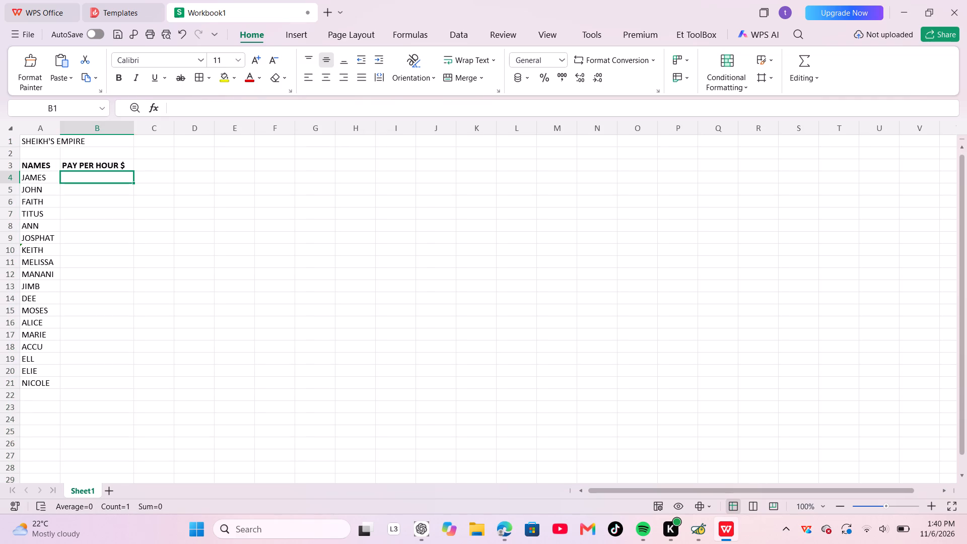
type("55")
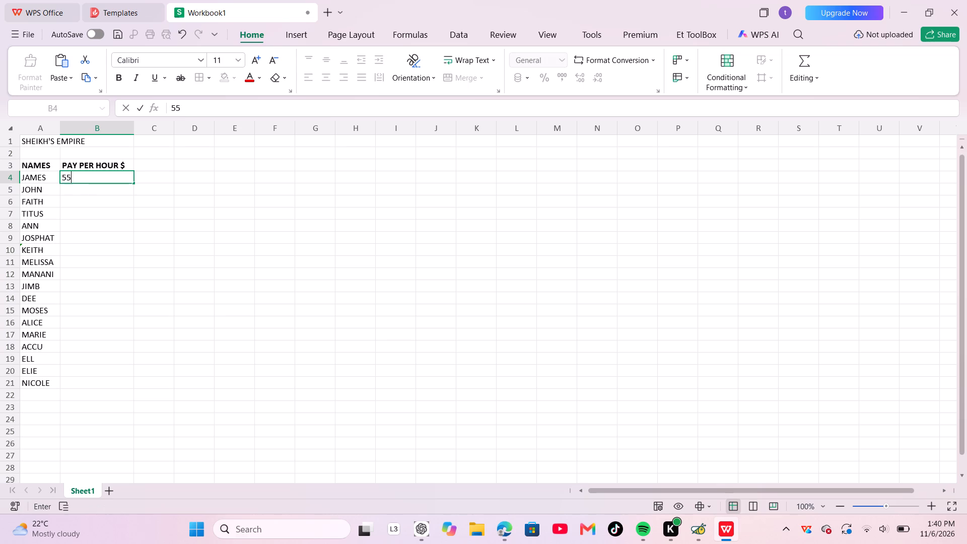
key("Return")
type("45")
key("Return")
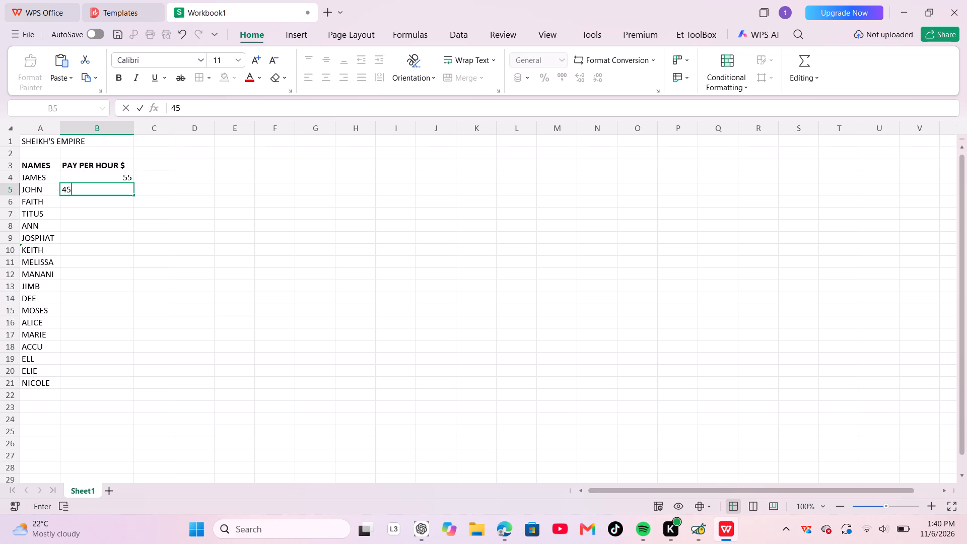
type("50")
key("Return")
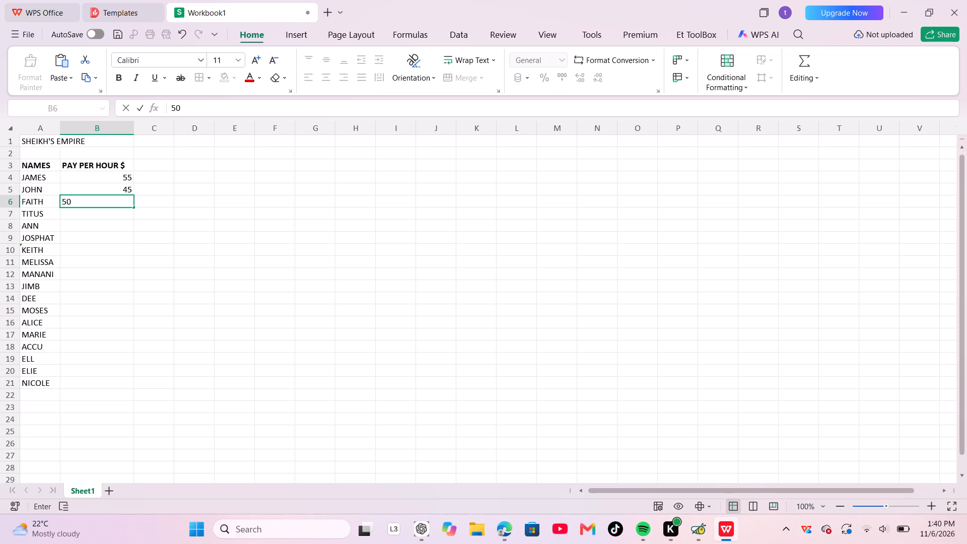
key("Return")
key("4")
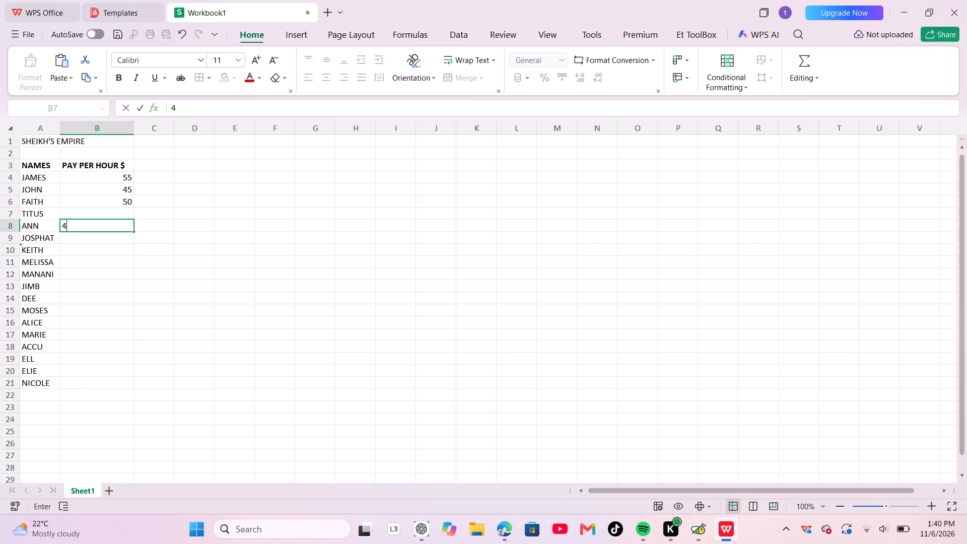
key("5")
key("Return")
Enter hourly pay of 35, 50, 60, 65 and 55 in cells B9 to B13, for JOSPHAT through JIMB.
type("35")
key("Return")
type("50")
key("Return")
type("60")
key("Return")
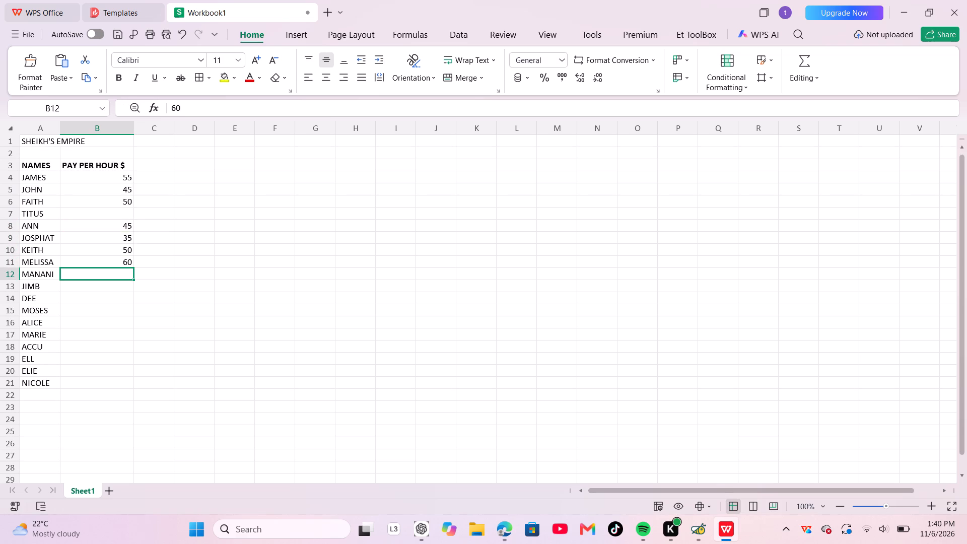
type("65")
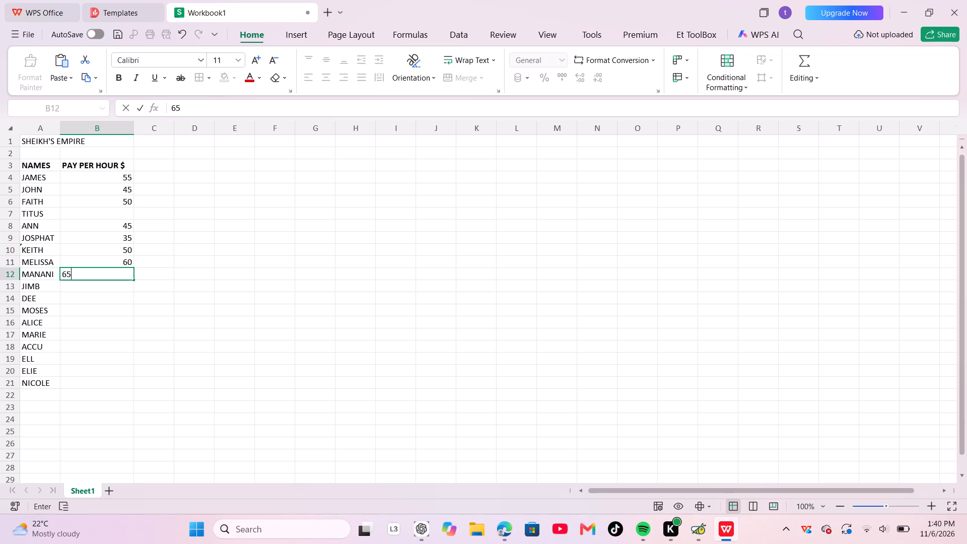
key("Return")
type("55")
key("Return")
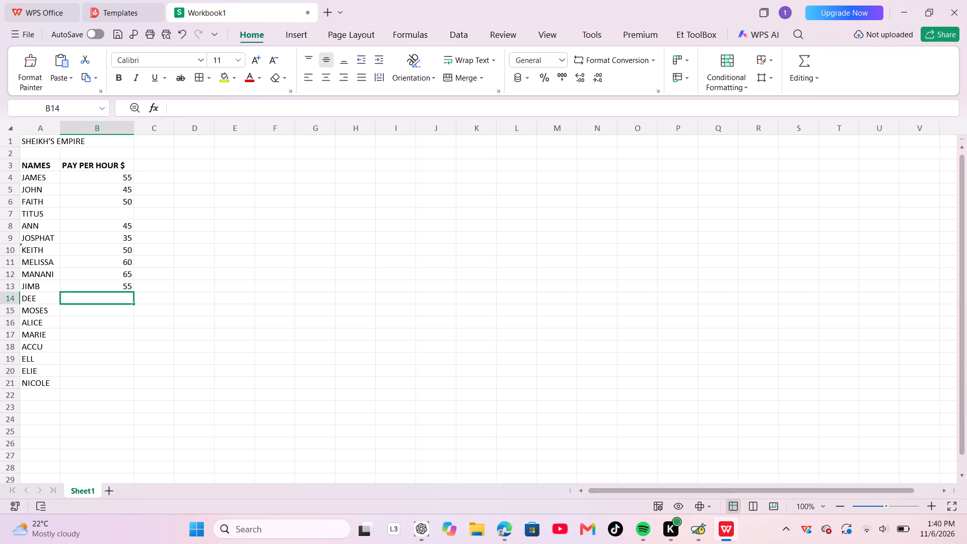
Enter hourly pay of 39, 45, 47 and 58 in cells B14 to B17, for DEE through MARIE.
key("3")
key("9")
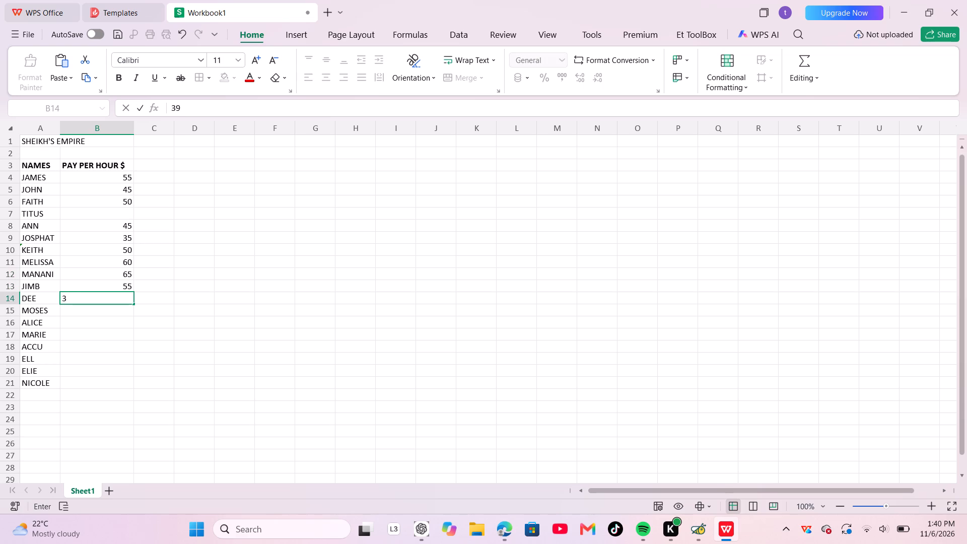
key("Return")
type("45")
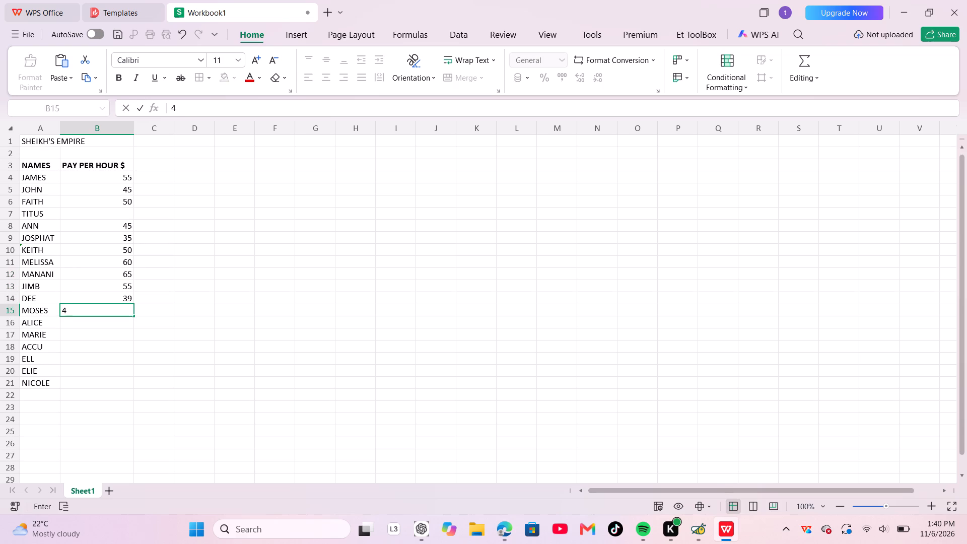
key("Return")
type("47")
key("Return")
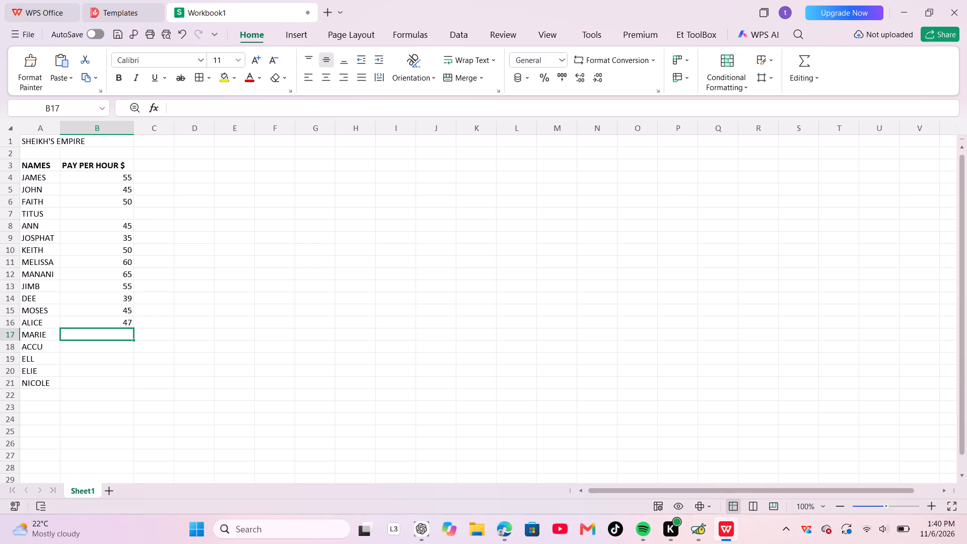
type("58")
key("Return")
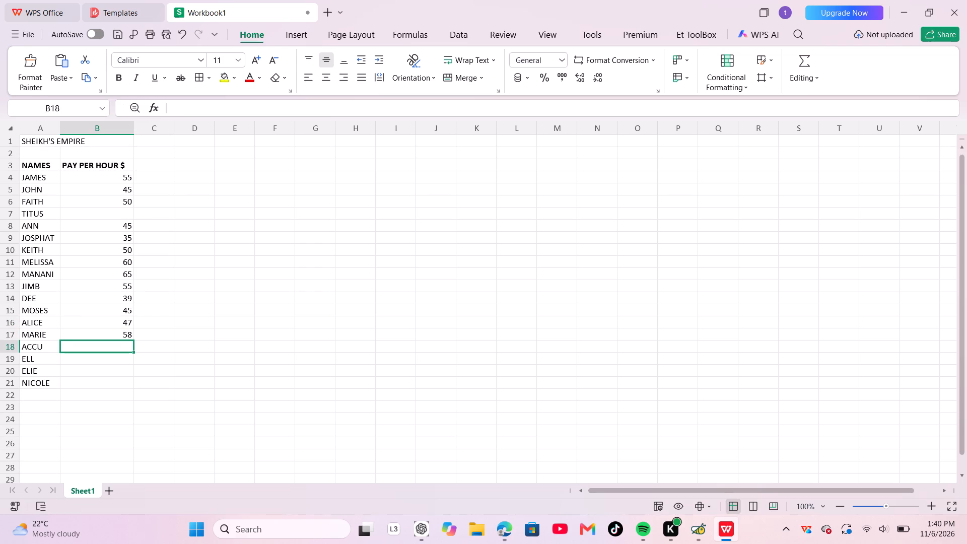
Enter hourly pay of 47, 50, 55 and 55 in cells B18 to B21, for ACCU through NICOLE.
type("47")
key("Return")
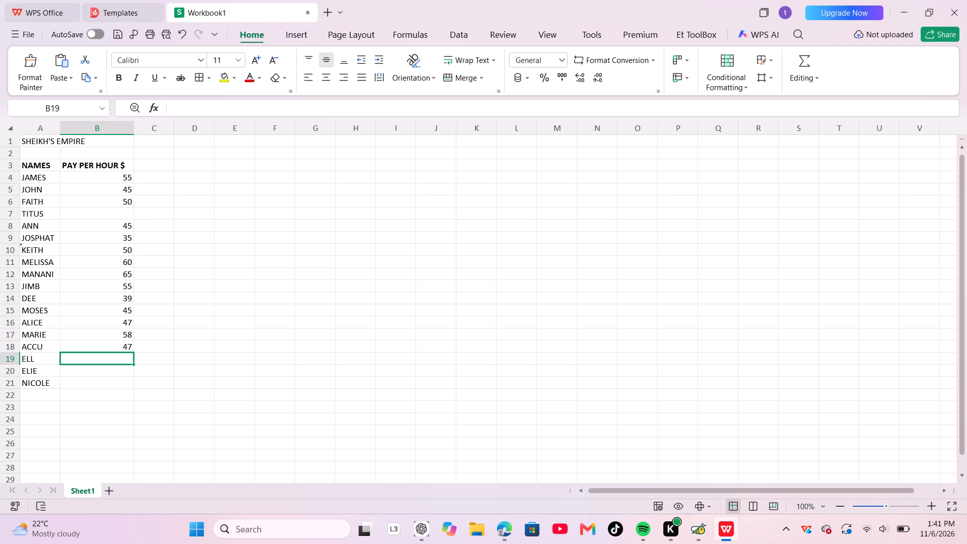
type("50")
key("Return")
type("55")
key("Return")
type("55")
key("Return")
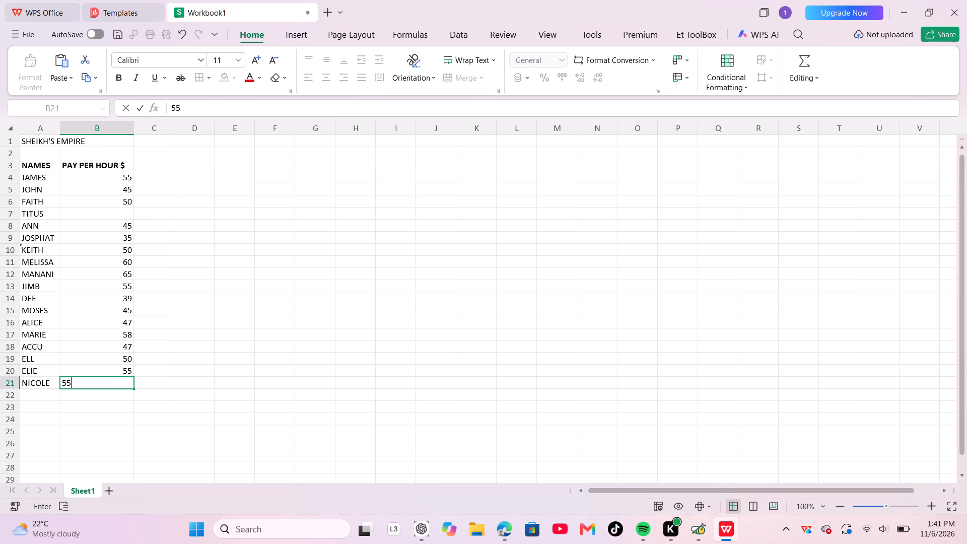
Fill in the missing hourly pay for TITUS in cell B7 with 45.
left_click(116, 214)
type("45")
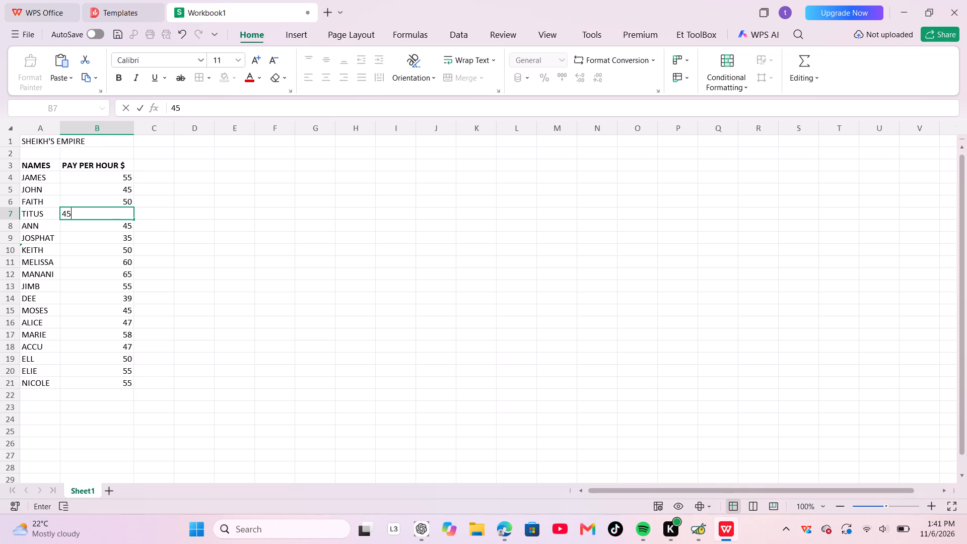
key("Return")
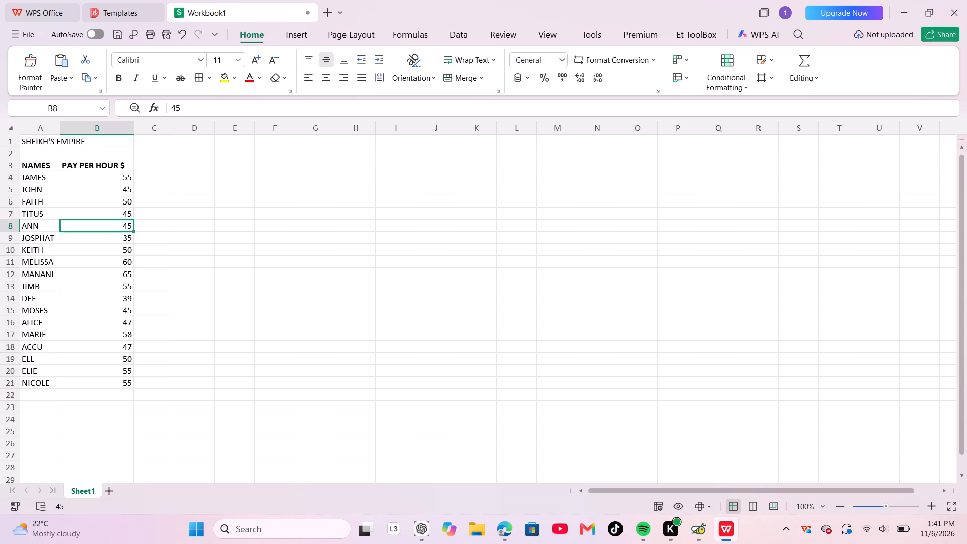
Make the SHEIKH'S EMPIRE title in cell A1 bold.
left_click(148, 166)
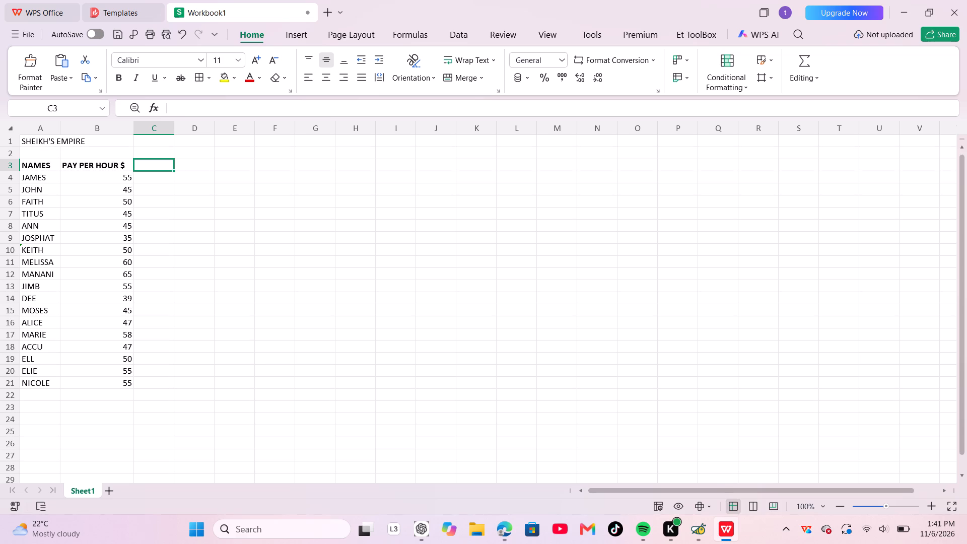
left_click(44, 140)
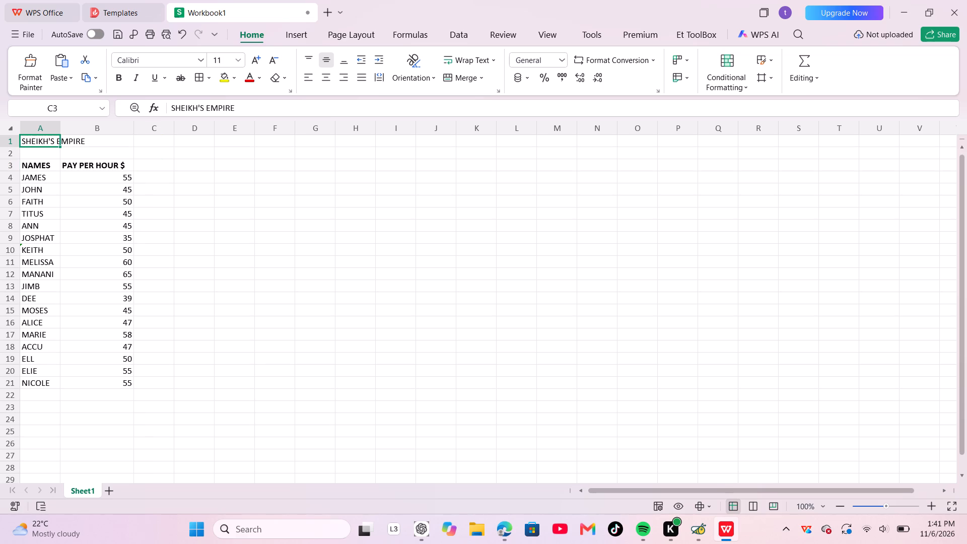
left_click(117, 77)
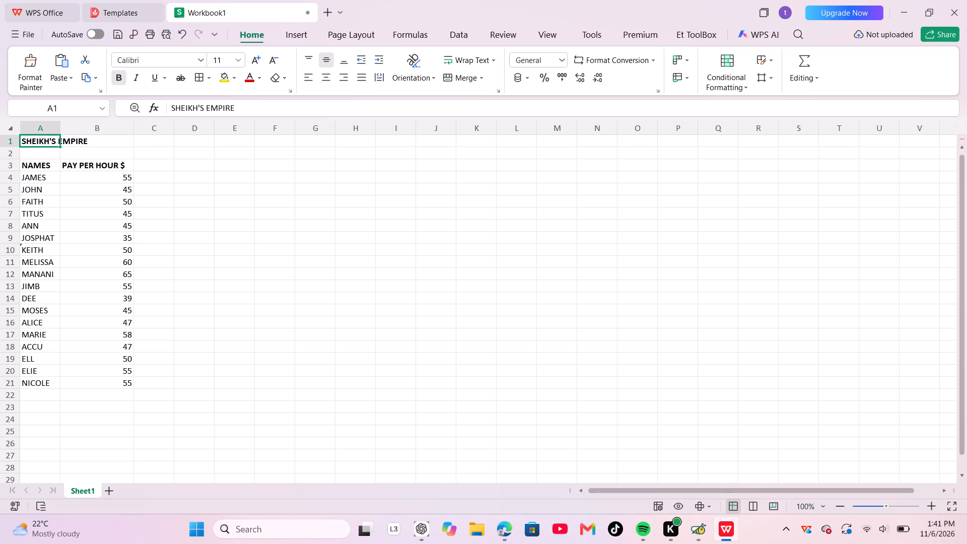
Add a bold HOURS WORKED heading in cell C2, above the header row.
left_click(160, 150)
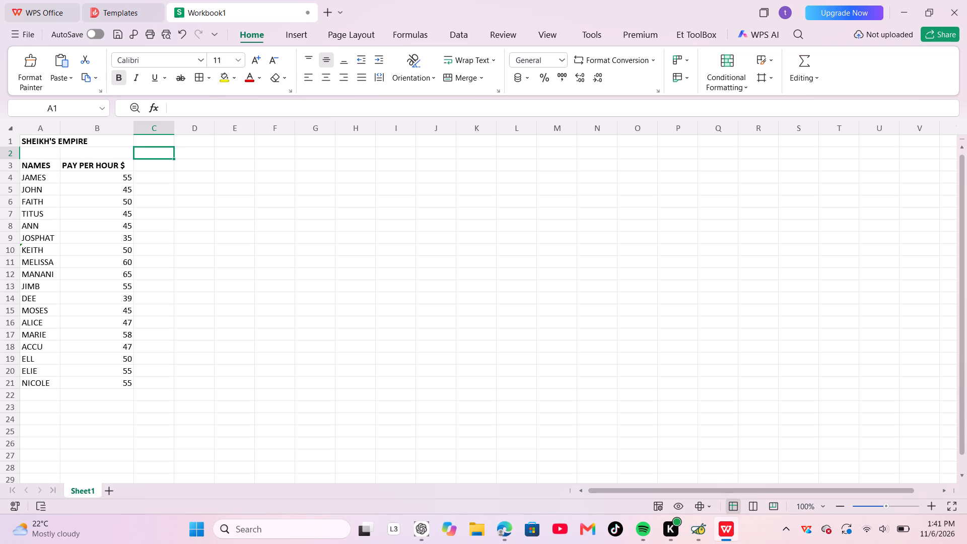
left_click(122, 82)
key("h")
type("OURS WORKED")
key("Return")
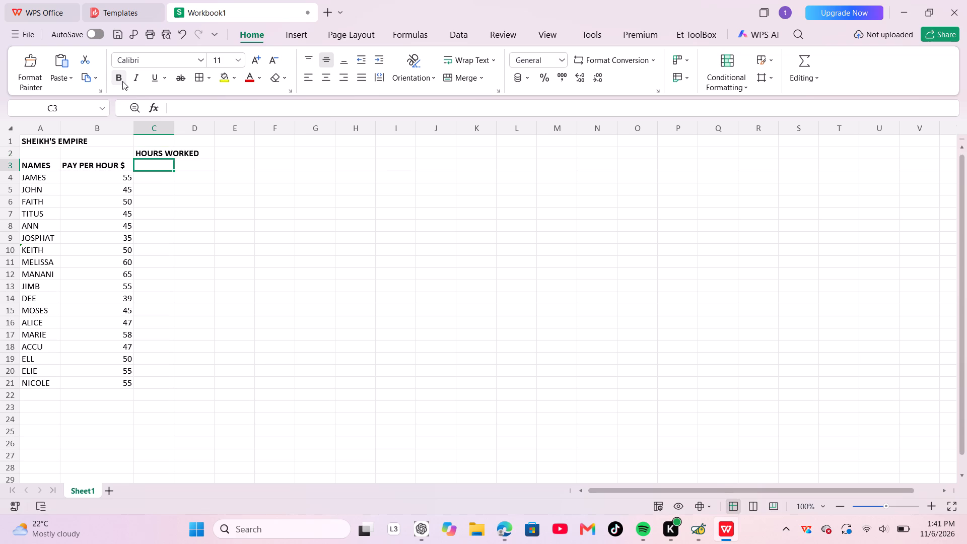
Enter WEEK 1 in cell C3 and fill the series across to WEEK 4 in cell F3.
key("w")
type("EEK 1")
key("Return")
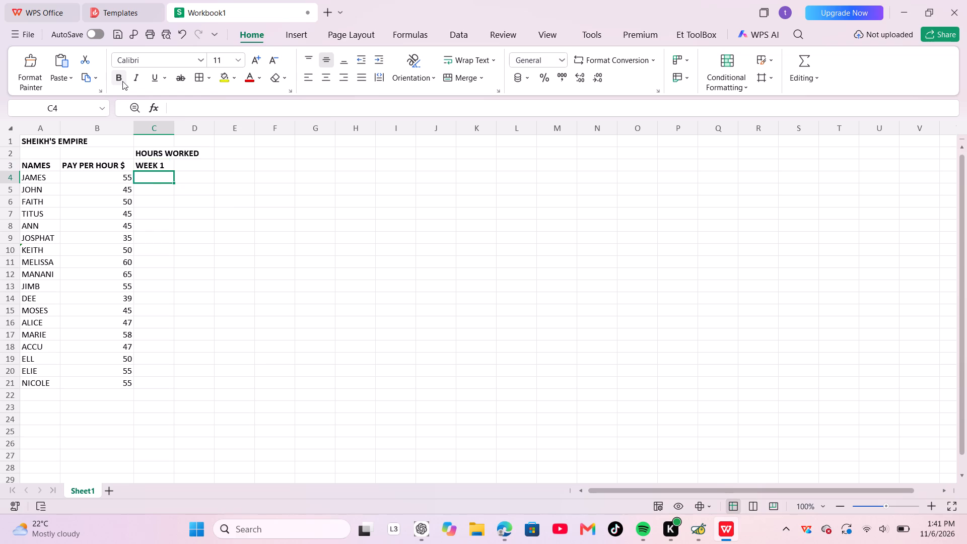
left_click(158, 162)
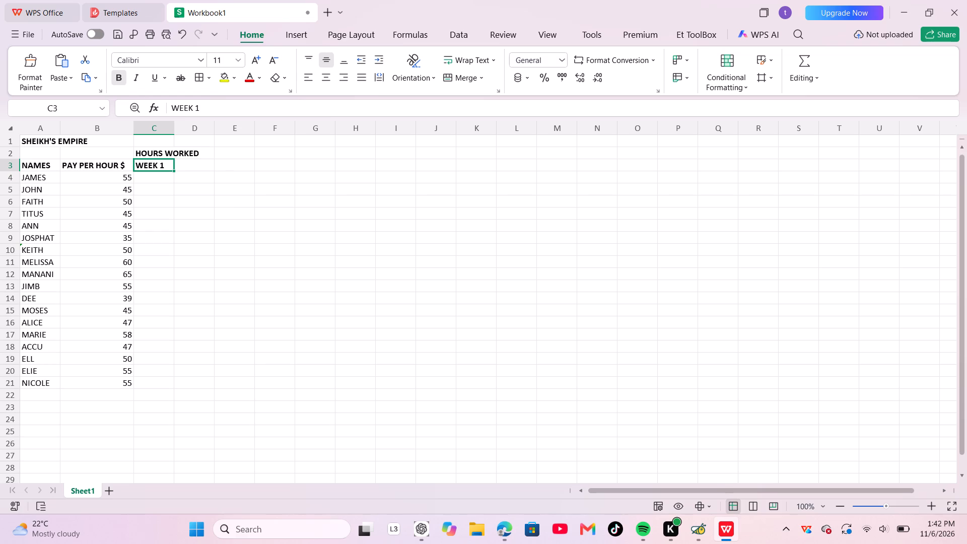
left_click_drag(174, 172, 285, 171)
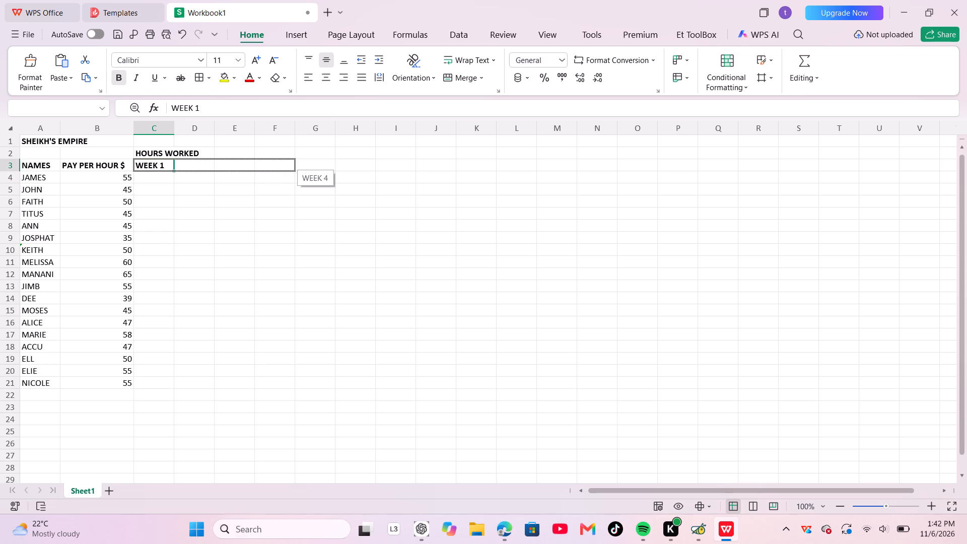
Complete the series fill from WEEK 1 in cell C3 across to WEEK 4 in cell F3.
left_click_drag(285, 171, 286, 171)
left_click(286, 171)
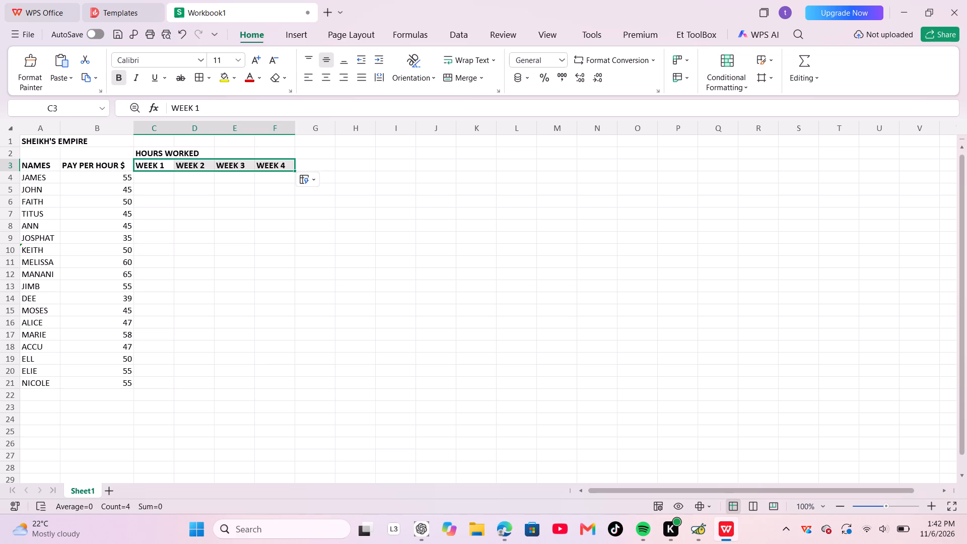
left_click(284, 197)
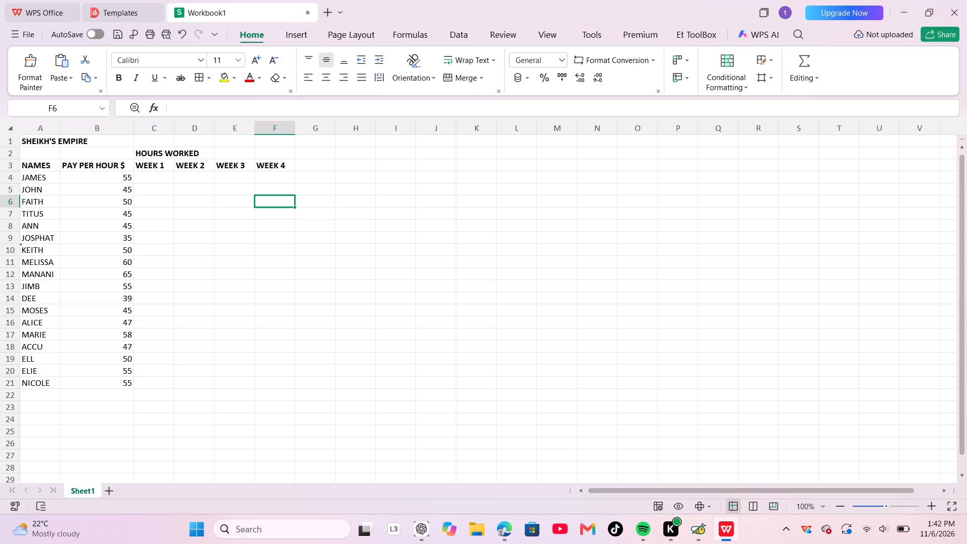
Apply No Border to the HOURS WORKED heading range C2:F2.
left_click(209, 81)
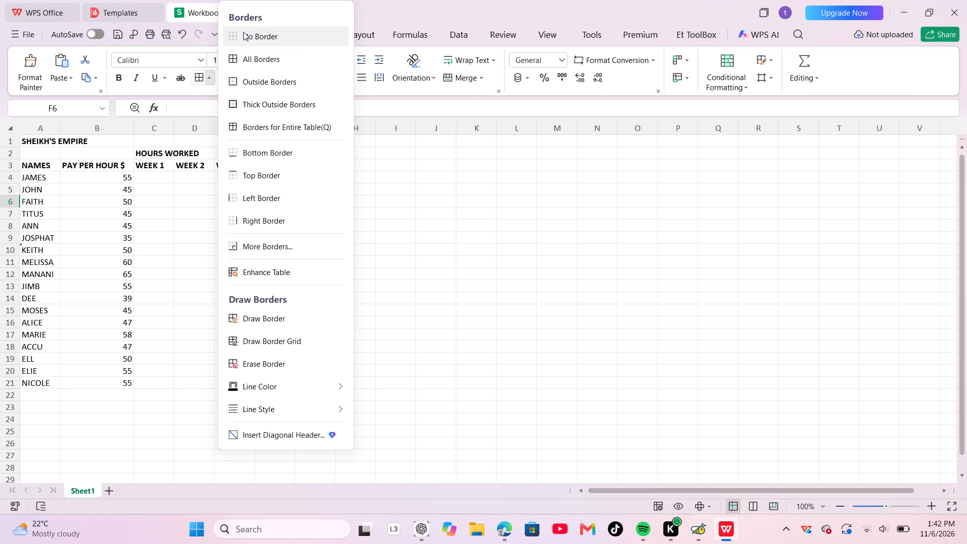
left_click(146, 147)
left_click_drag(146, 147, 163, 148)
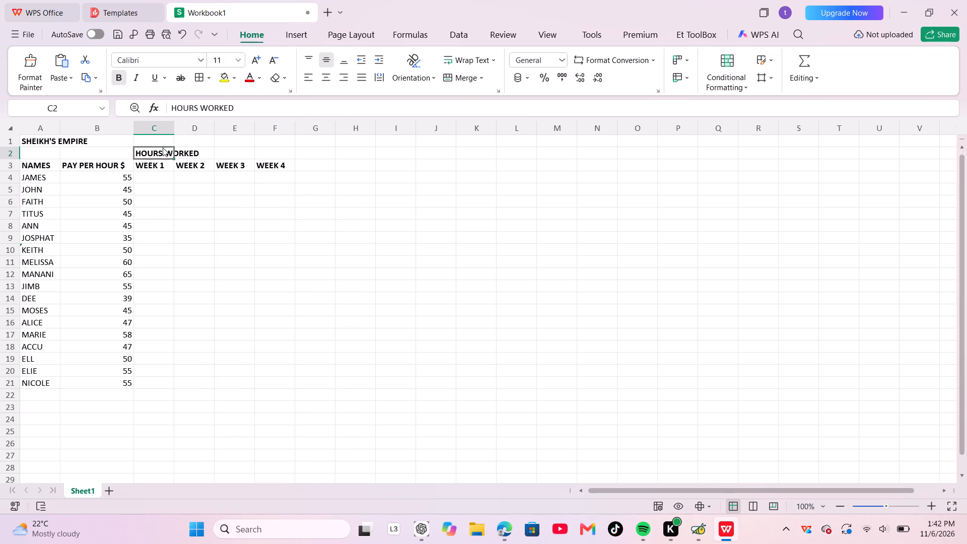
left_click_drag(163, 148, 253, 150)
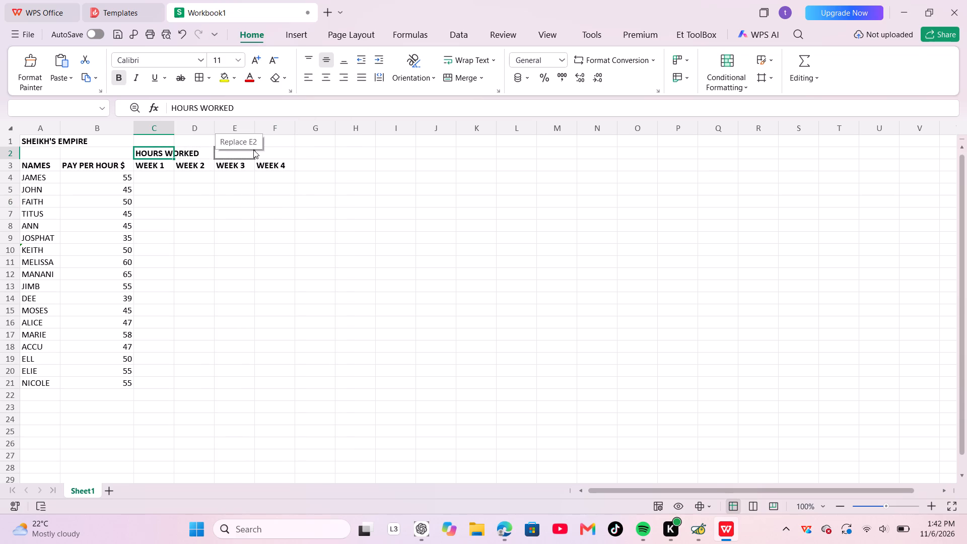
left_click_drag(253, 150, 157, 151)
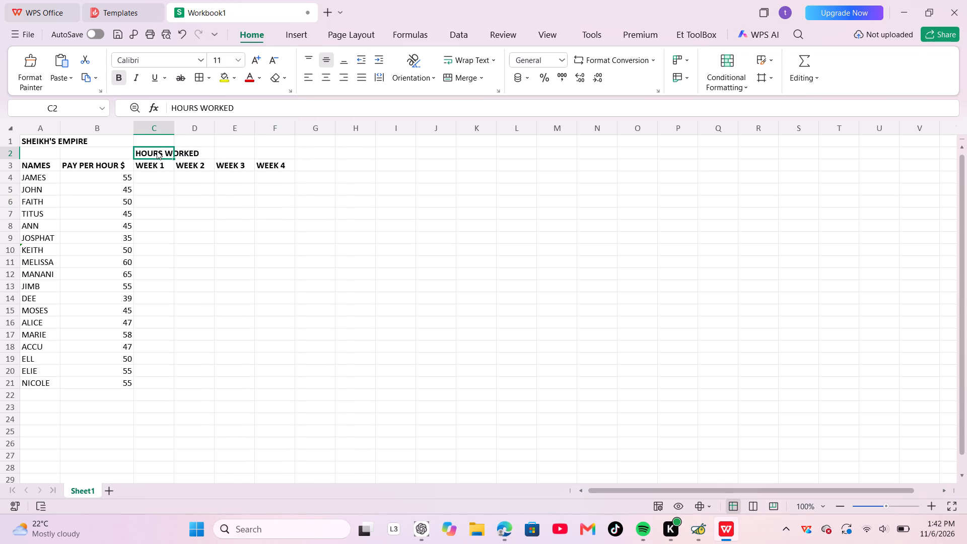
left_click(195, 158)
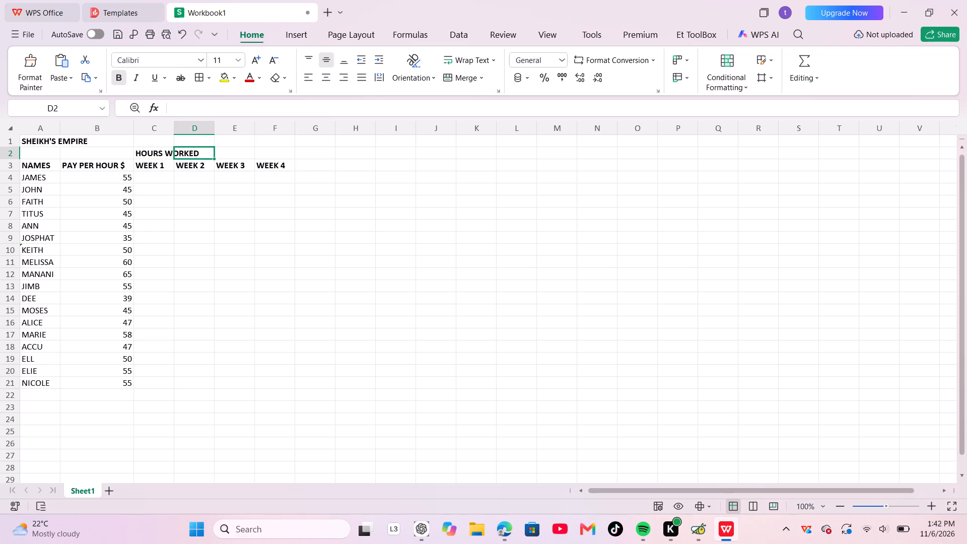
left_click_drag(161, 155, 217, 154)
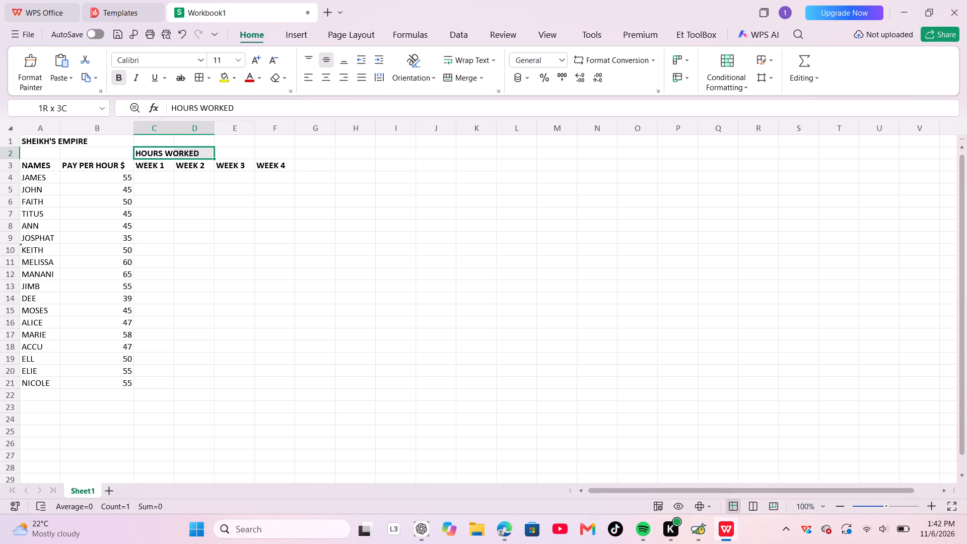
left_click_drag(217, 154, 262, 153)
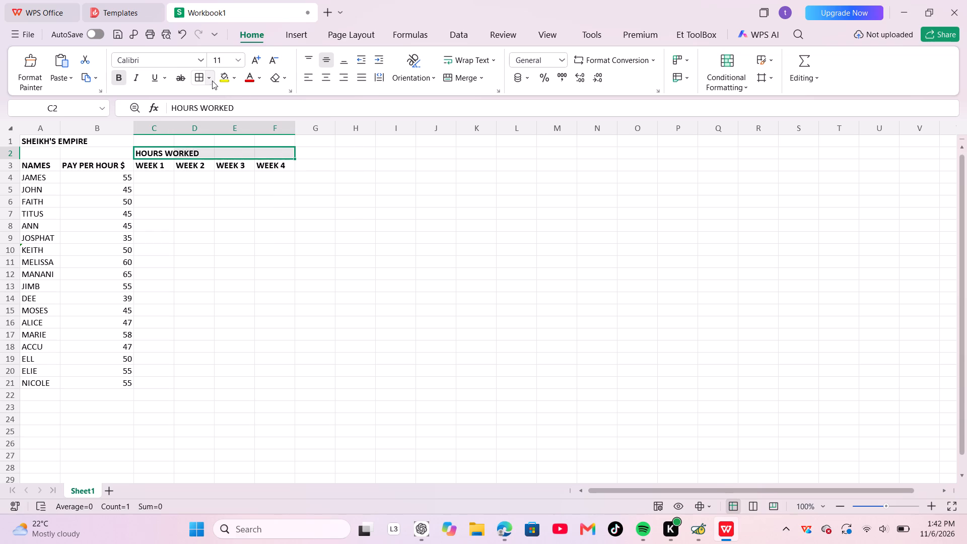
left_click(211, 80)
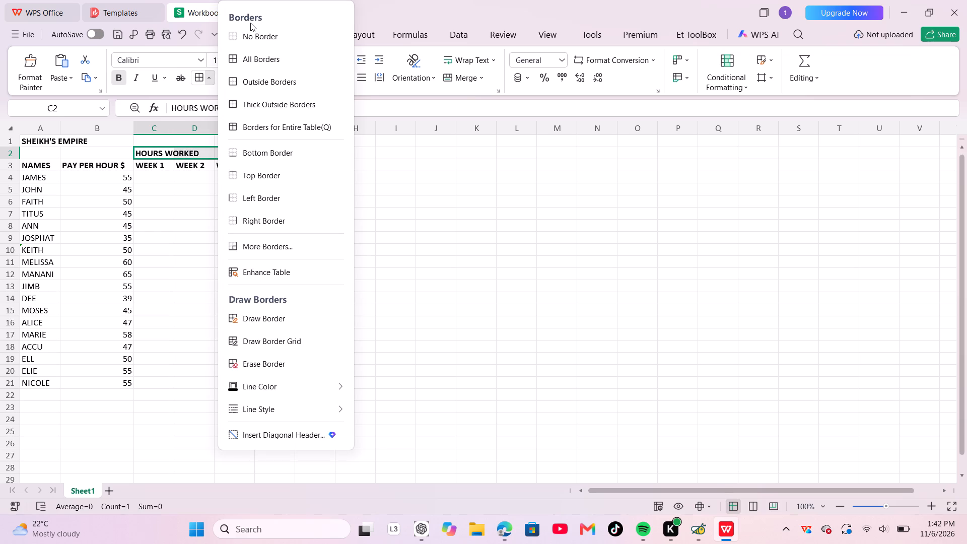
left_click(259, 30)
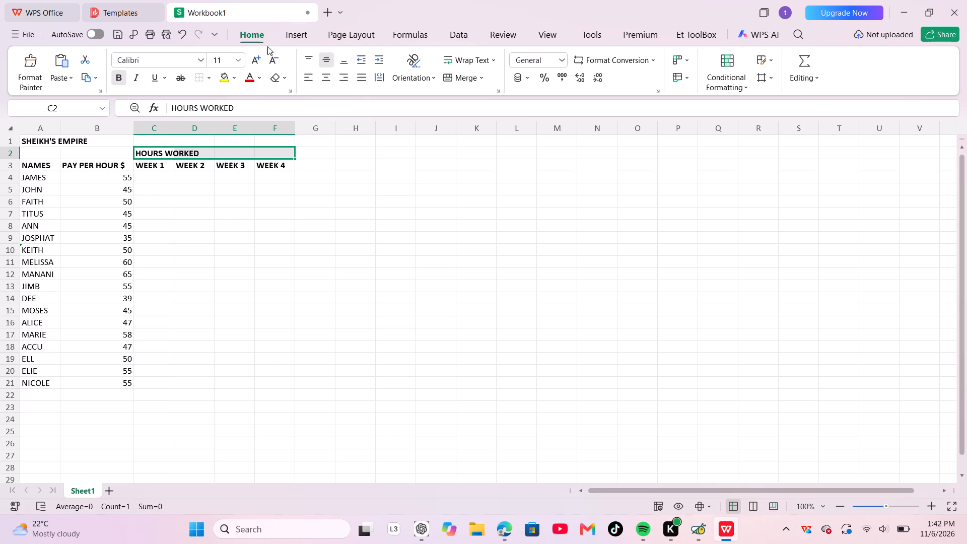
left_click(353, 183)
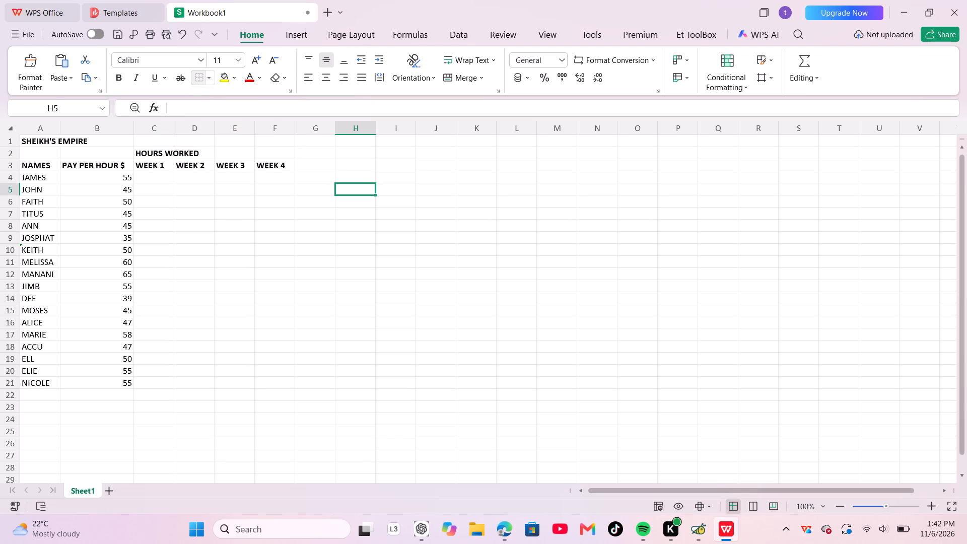
Apply Thick Outside Borders to the HOURS WORKED heading range C2:F2.
left_click_drag(155, 152, 196, 155)
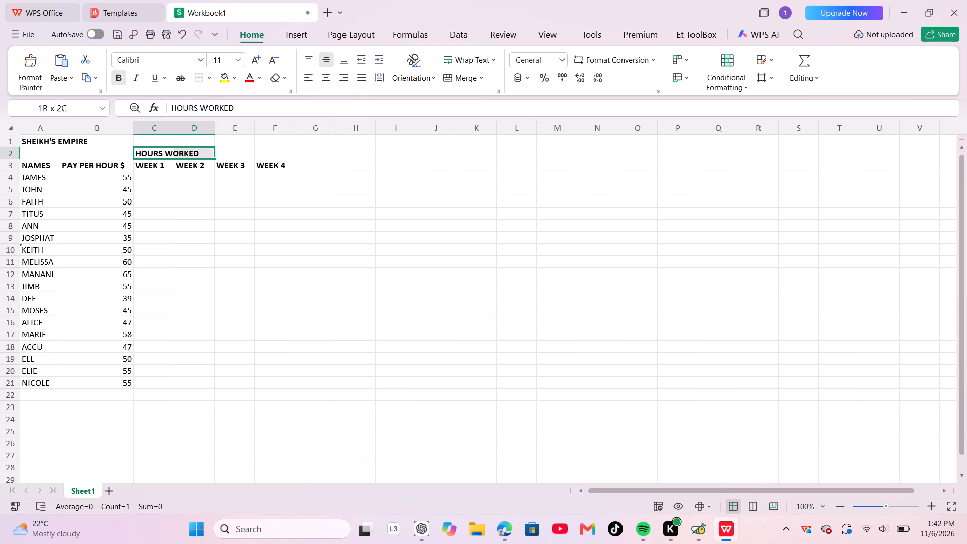
left_click_drag(196, 155, 275, 158)
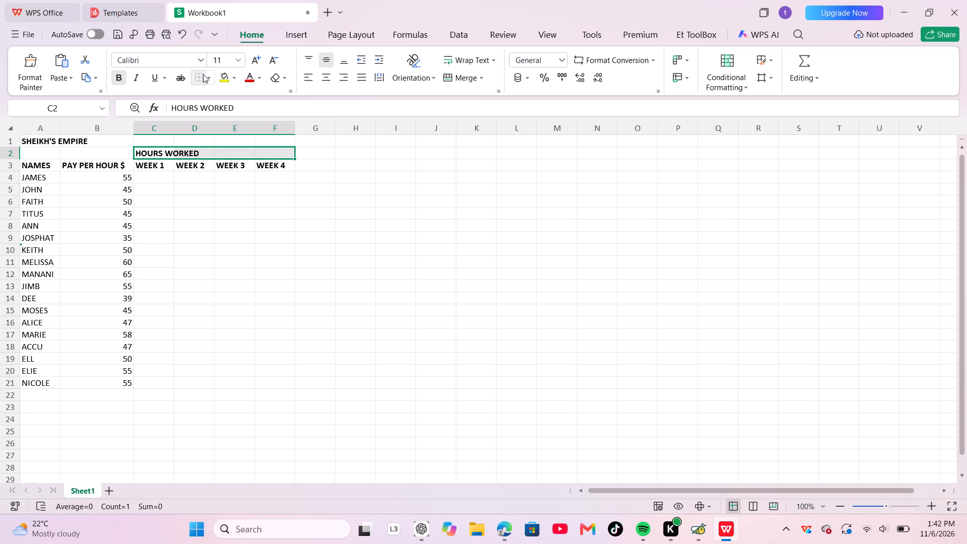
left_click(203, 76)
left_click(203, 76)
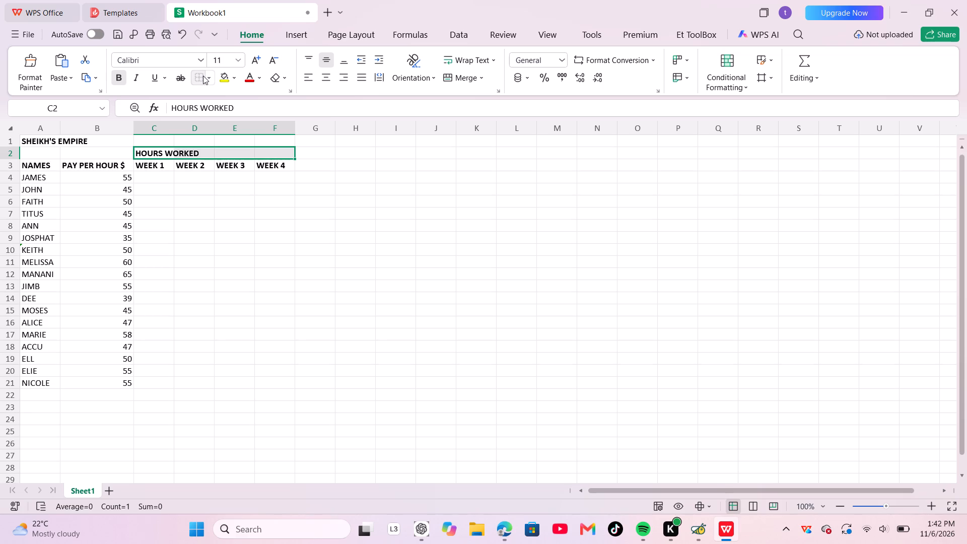
left_click(210, 78)
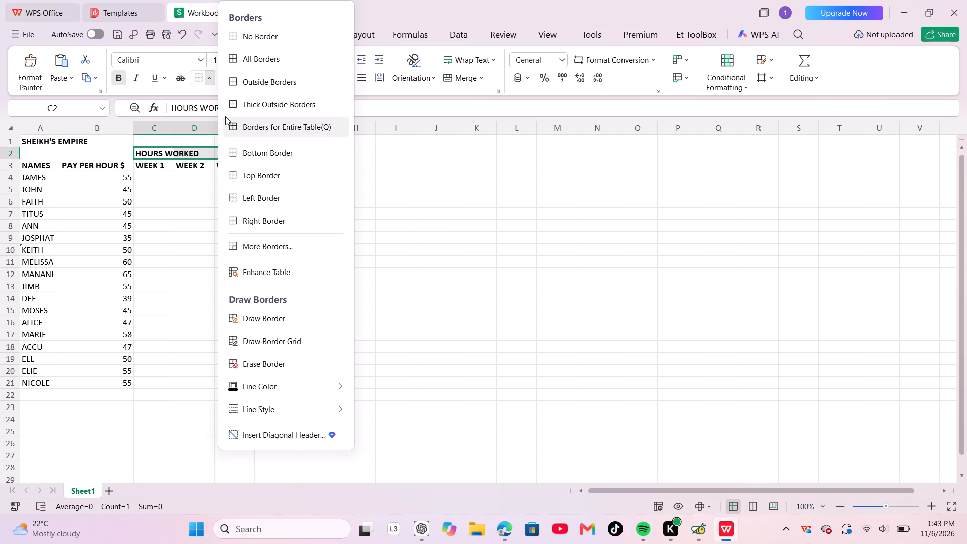
left_click(242, 109)
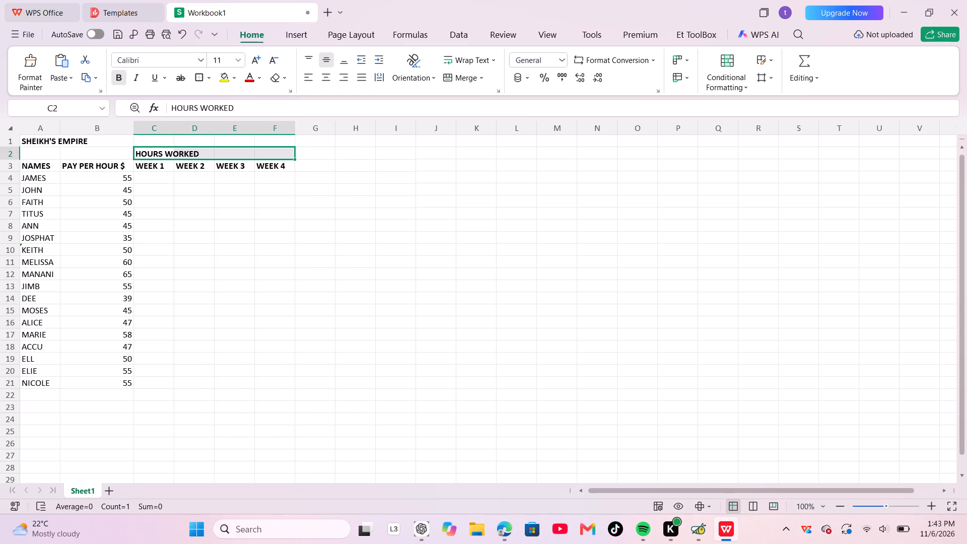
left_click(263, 224)
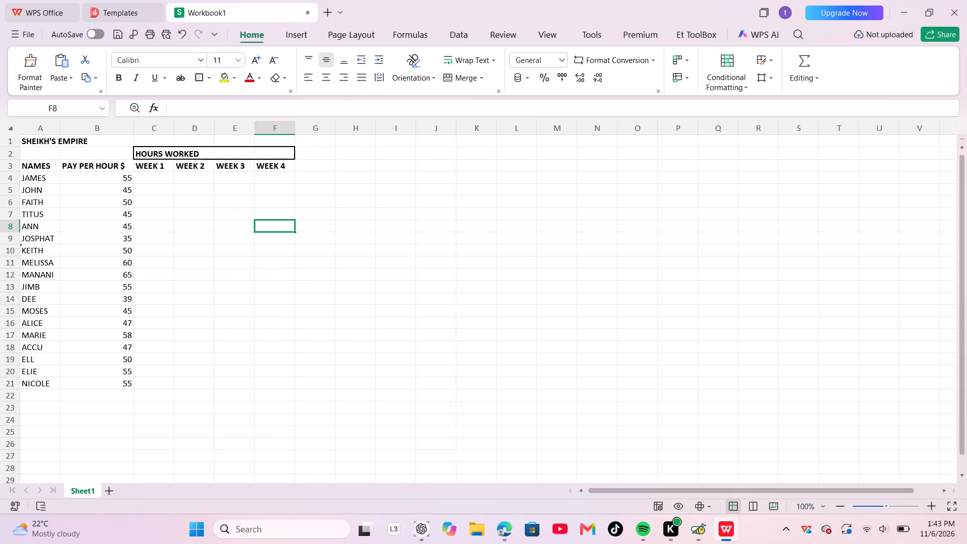
left_click(154, 180)
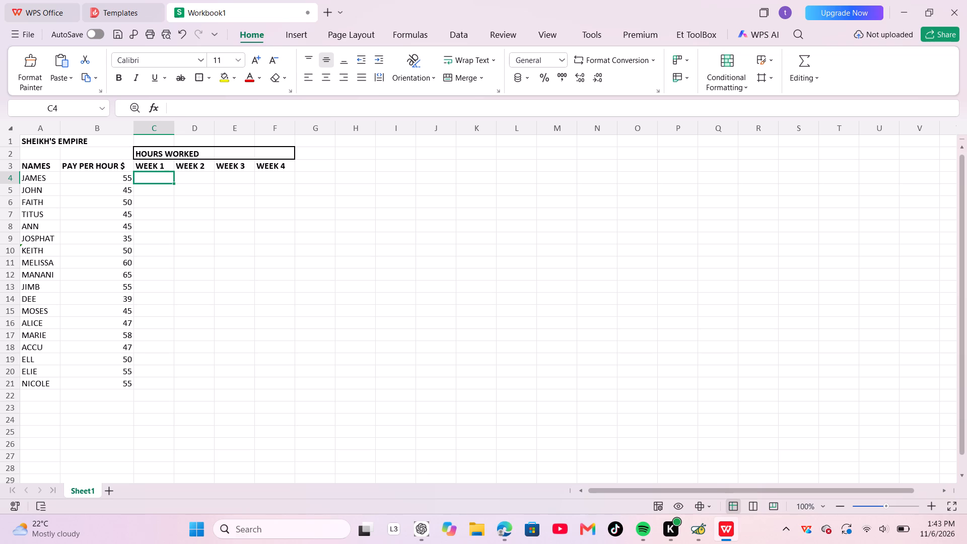
Fill the names in A4:A21 with a grey theme colour and apply All Borders.
left_click_drag(29, 173, 22, 373)
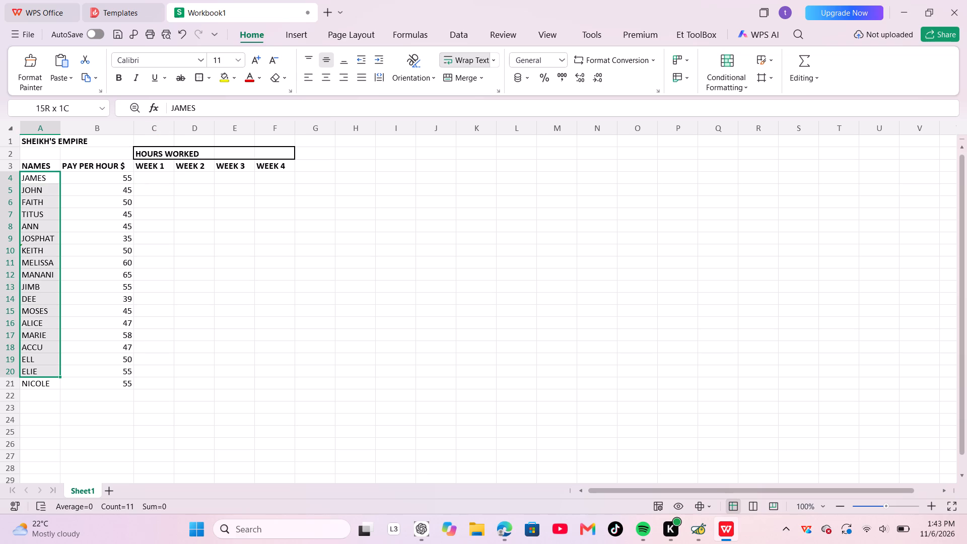
left_click_drag(22, 373, 22, 380)
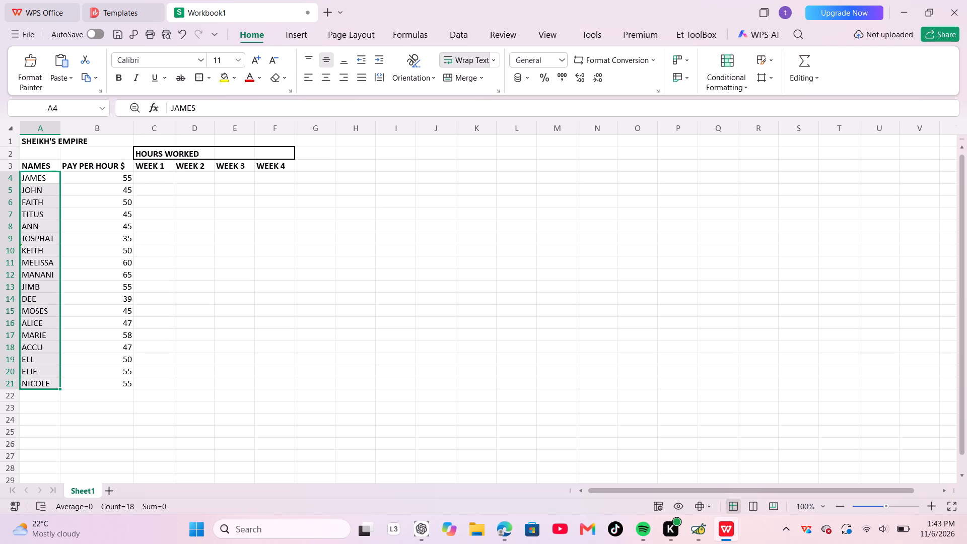
left_click(231, 82)
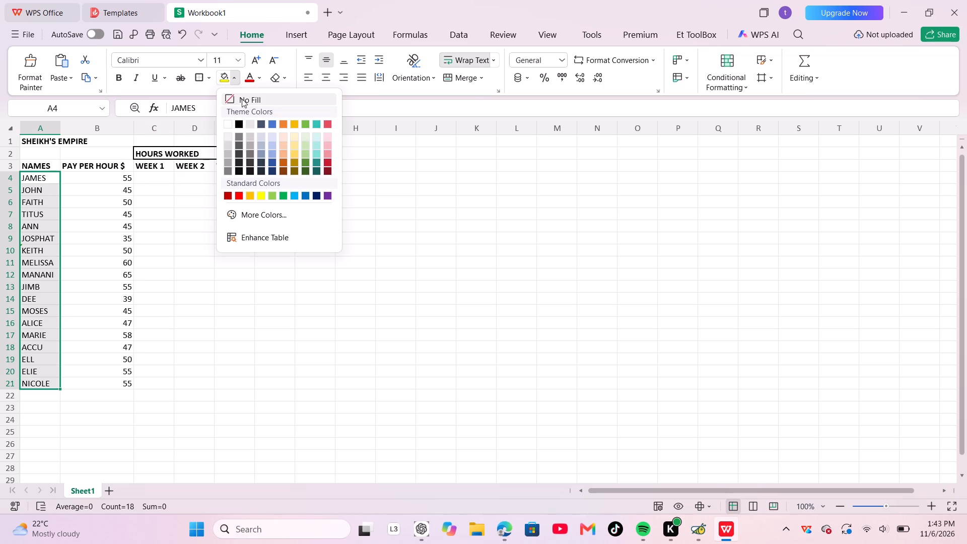
left_click(251, 144)
left_click(212, 80)
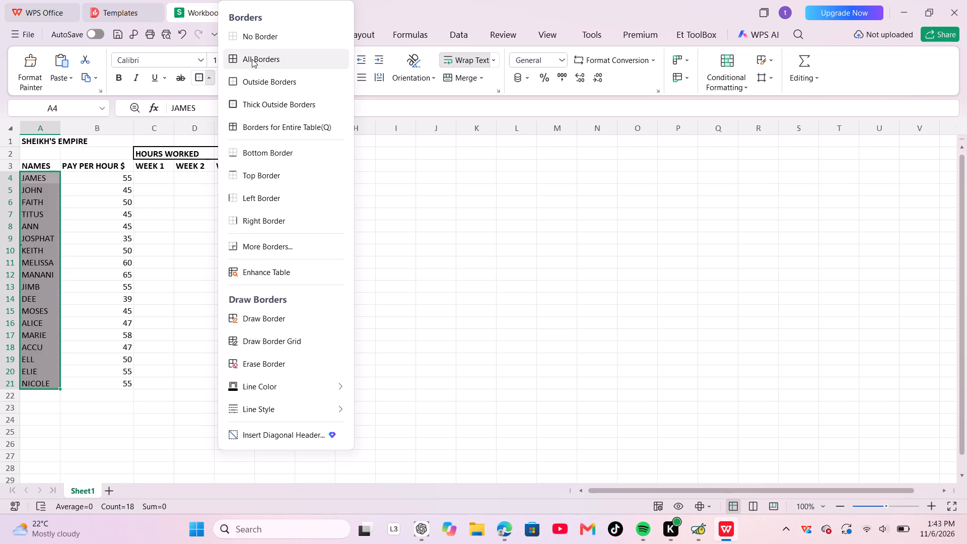
left_click(252, 59)
left_click(382, 201)
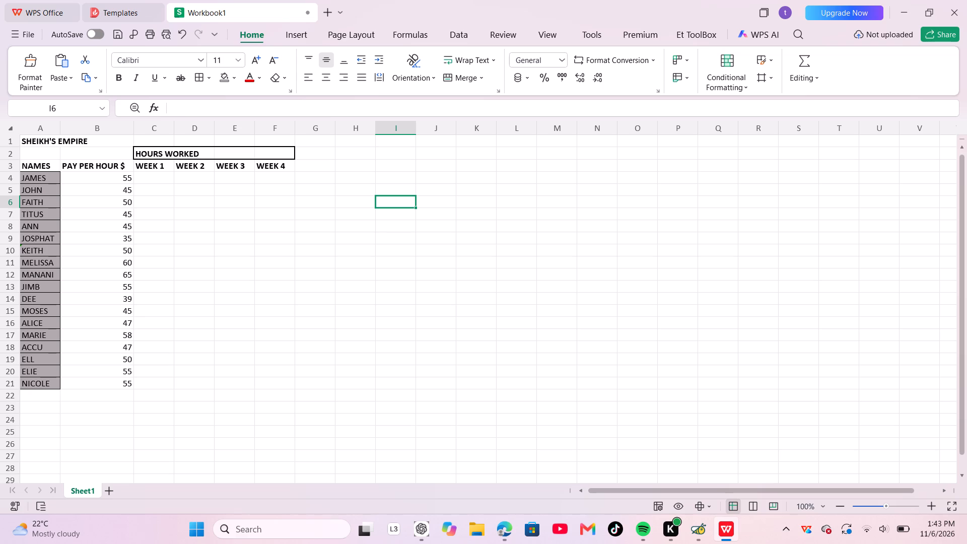
Fill the hourly pay values in B4:B21 with the lightest turquoise theme colour and apply All Borders.
left_click_drag(75, 177, 90, 253)
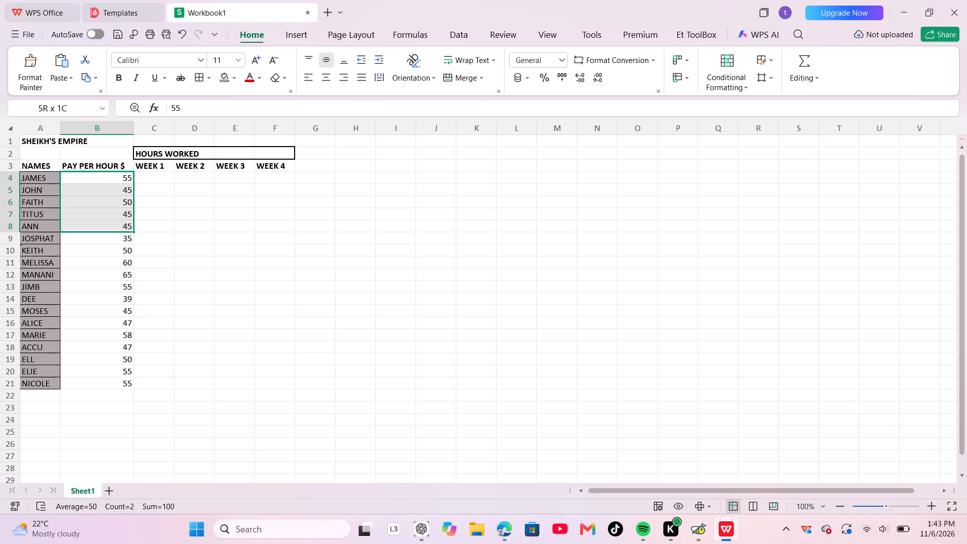
left_click_drag(90, 253, 105, 381)
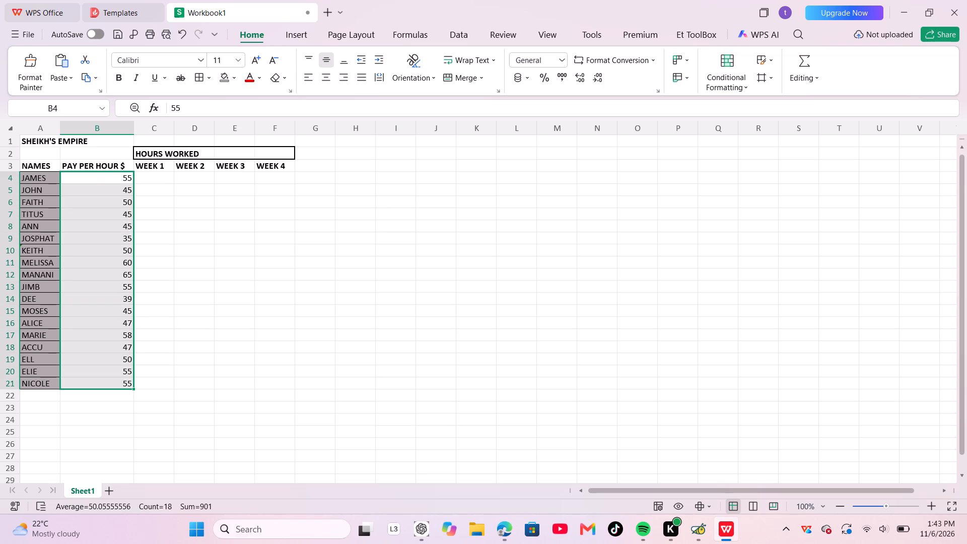
left_click(238, 77)
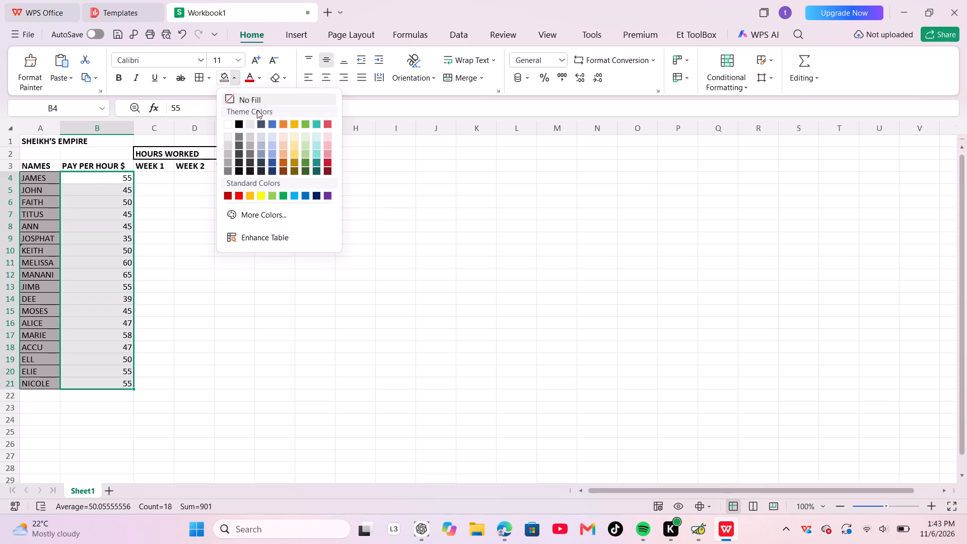
left_click(313, 135)
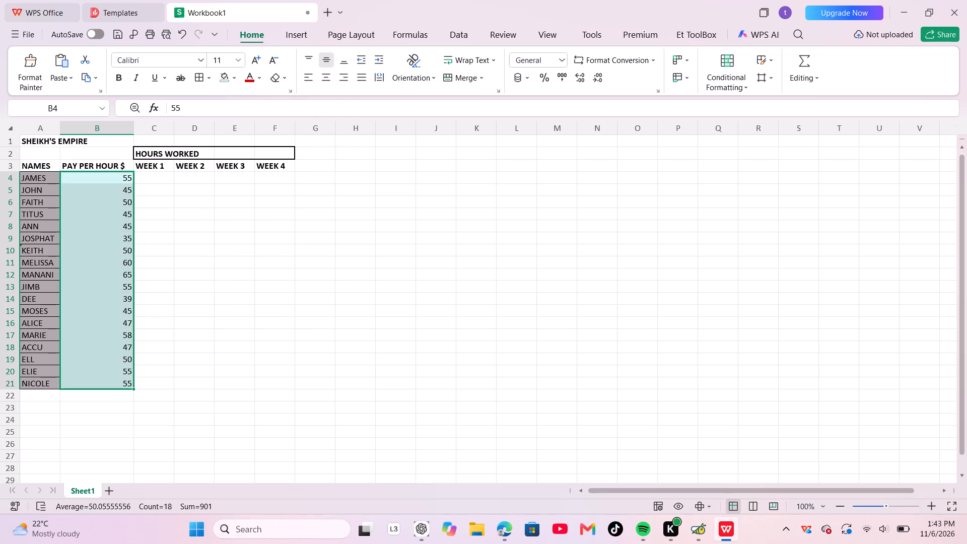
left_click(202, 81)
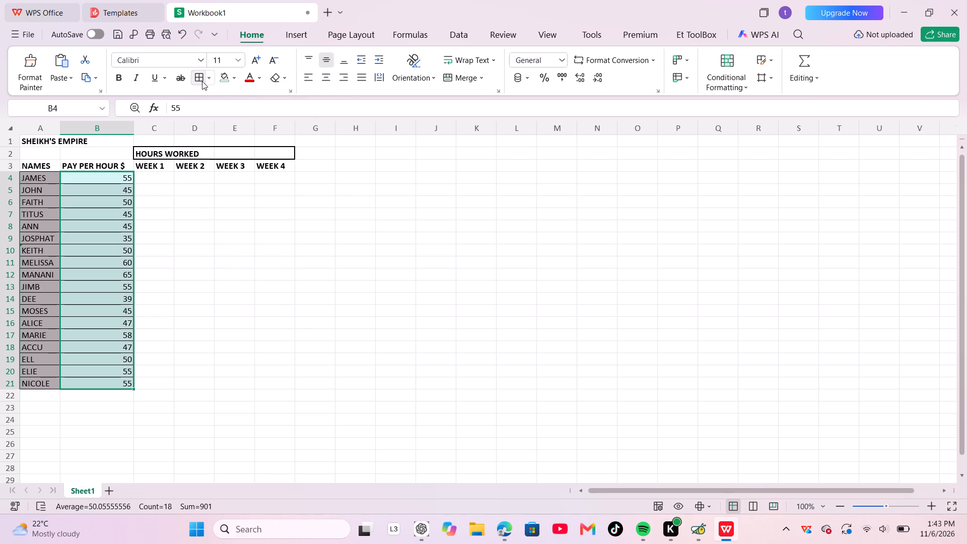
left_click(255, 292)
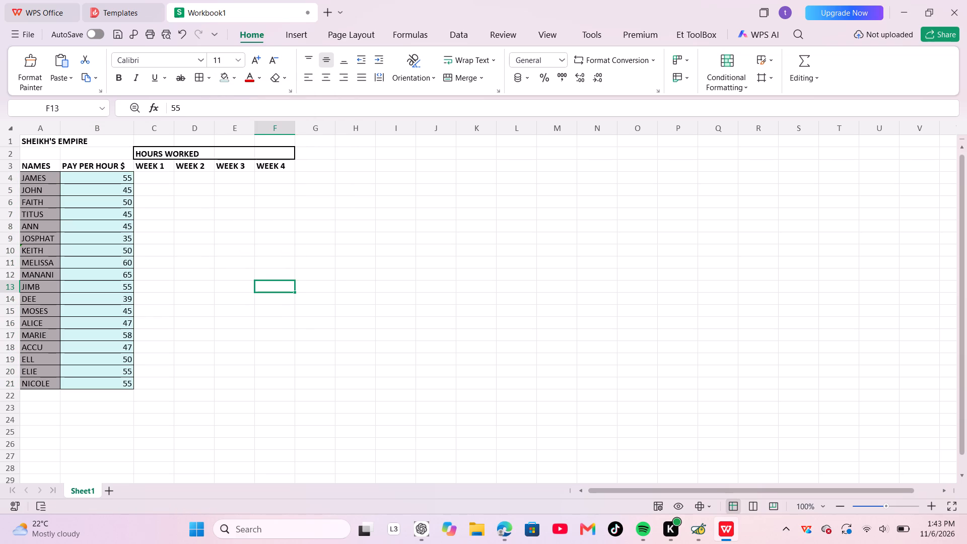
Fill the empty weekly hours cells C4:F21 with the lightest green theme colour and apply All Borders.
left_click_drag(150, 179, 276, 345)
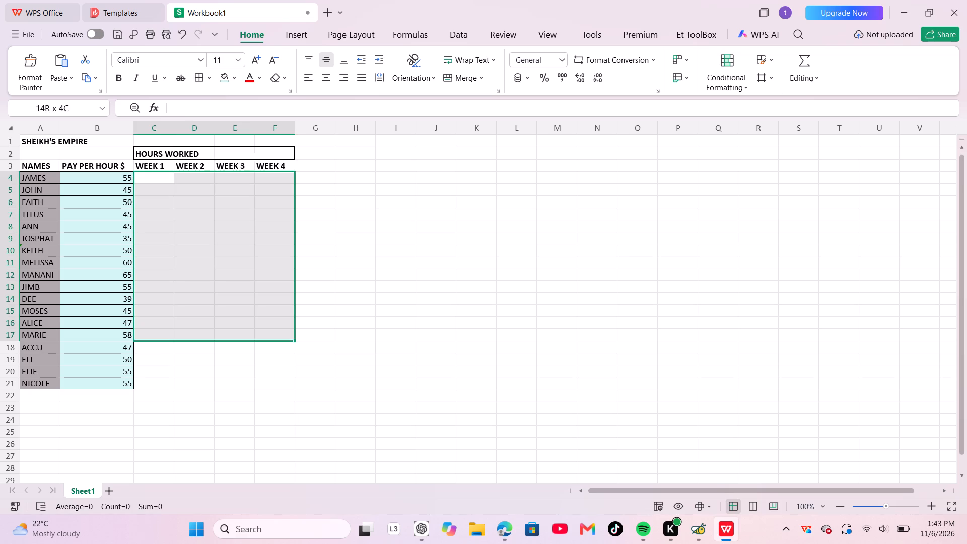
left_click_drag(276, 345, 277, 375)
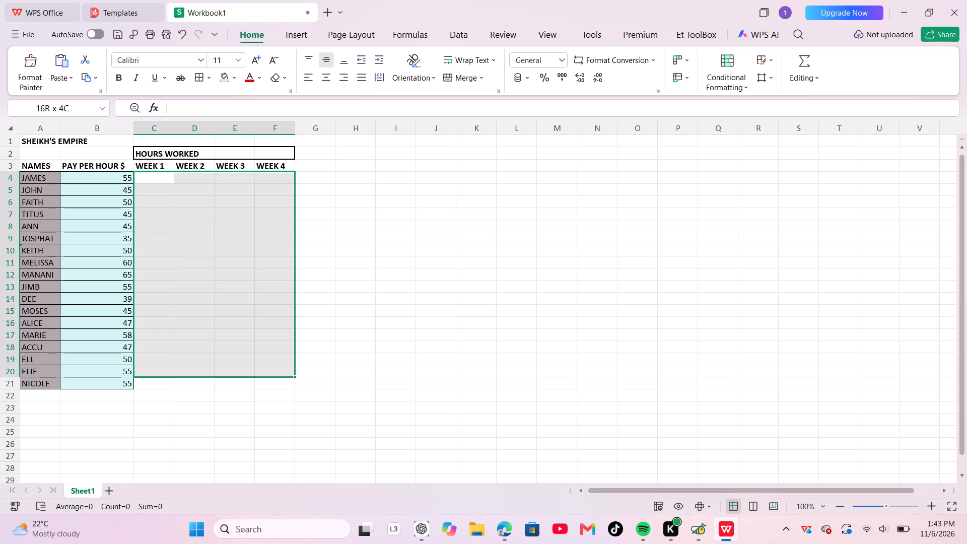
left_click_drag(277, 375, 277, 381)
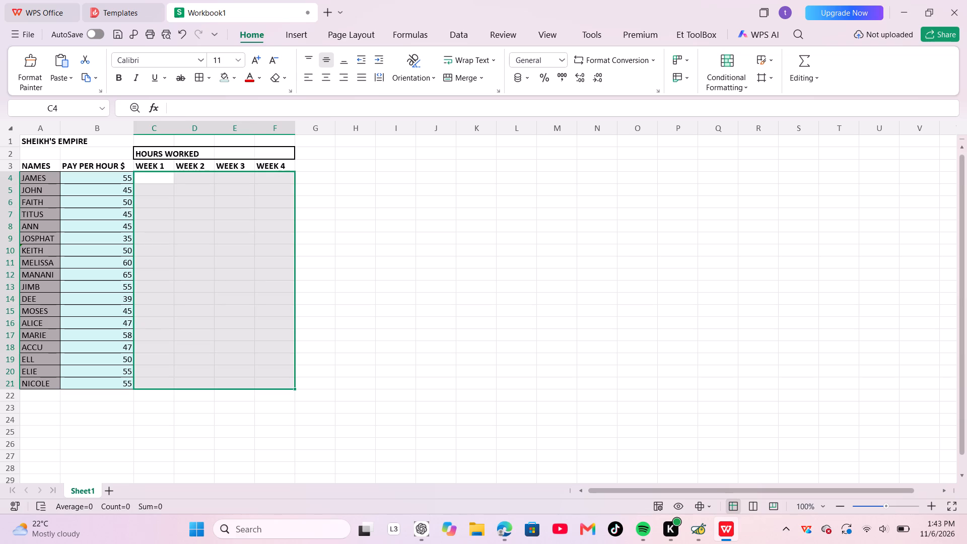
left_click(233, 82)
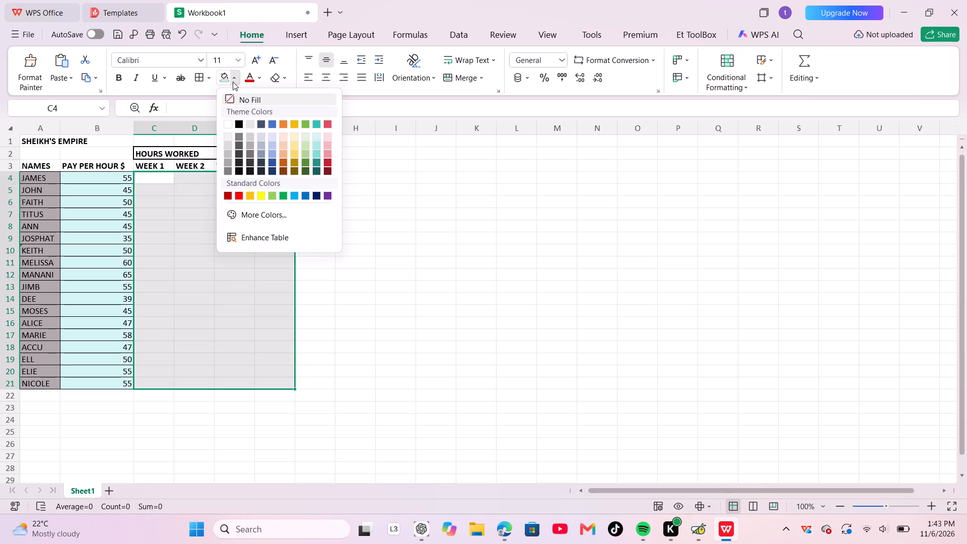
left_click(305, 139)
left_click(200, 77)
left_click(394, 230)
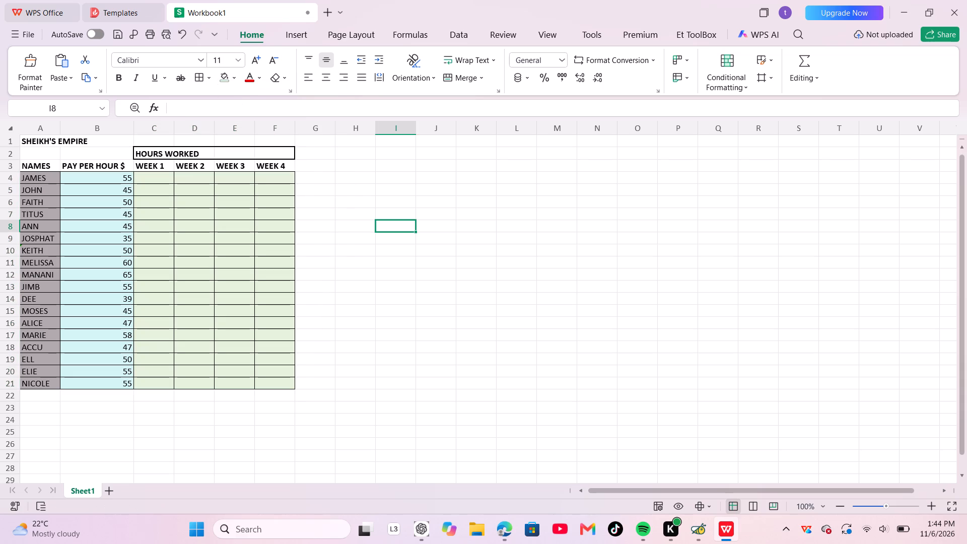
Enter the WEEK 1 hours for JAMES through TITUS in C4:C7 as 37, 33, 40 and 37.
left_click(166, 178)
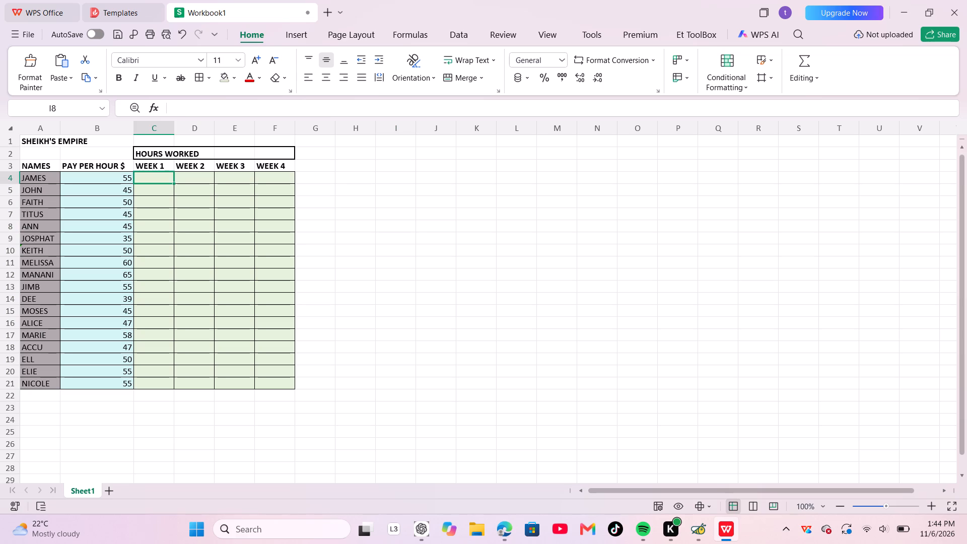
key("3")
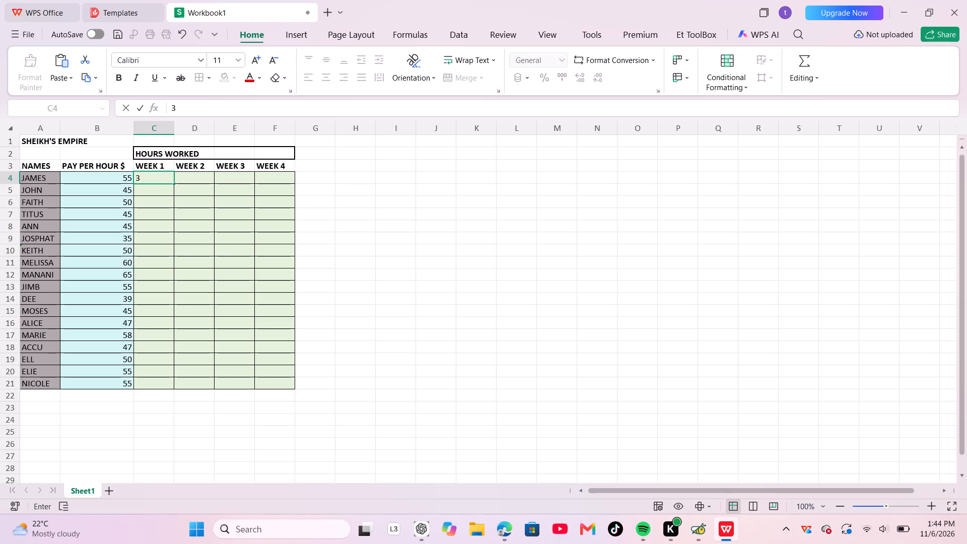
key("7")
key("Return")
type("33")
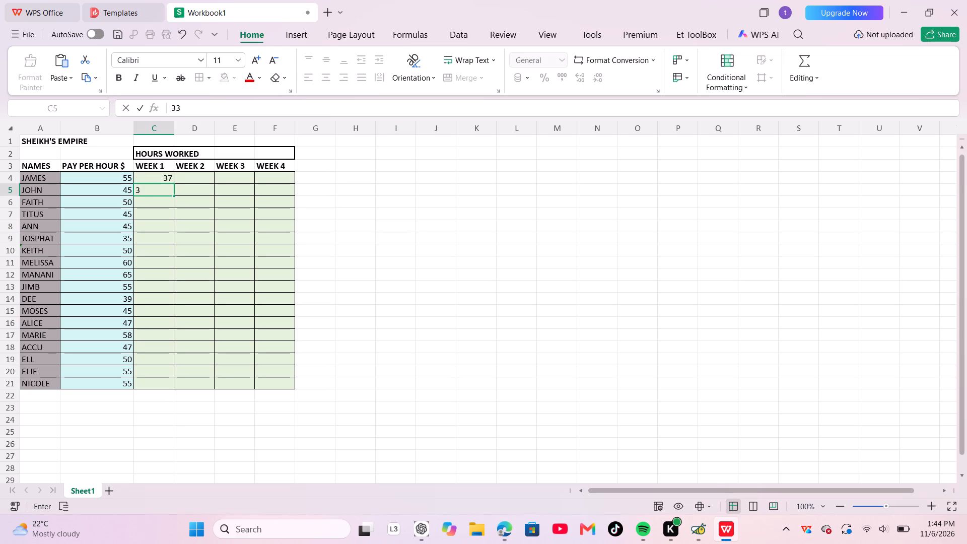
key("Return")
key("4")
key("0")
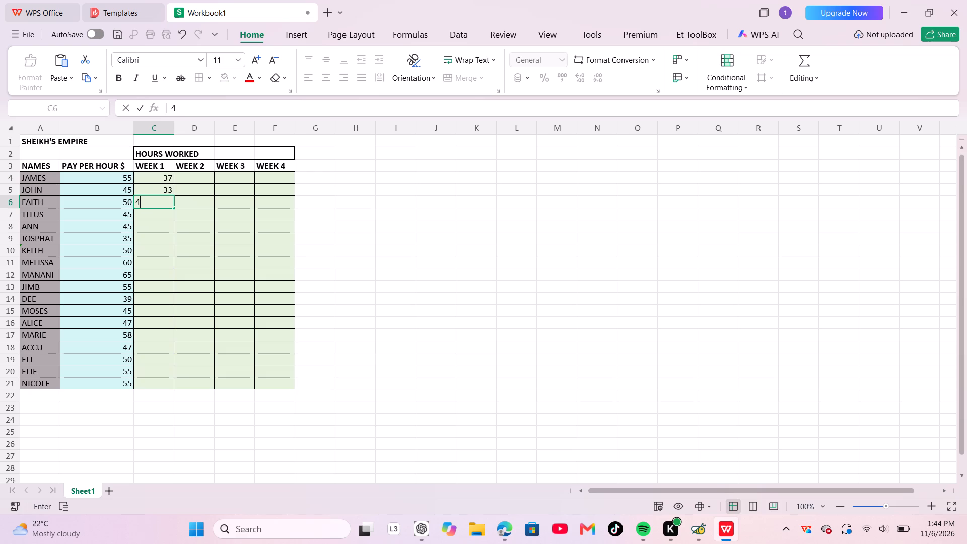
key("Return")
type("37")
key("Return")
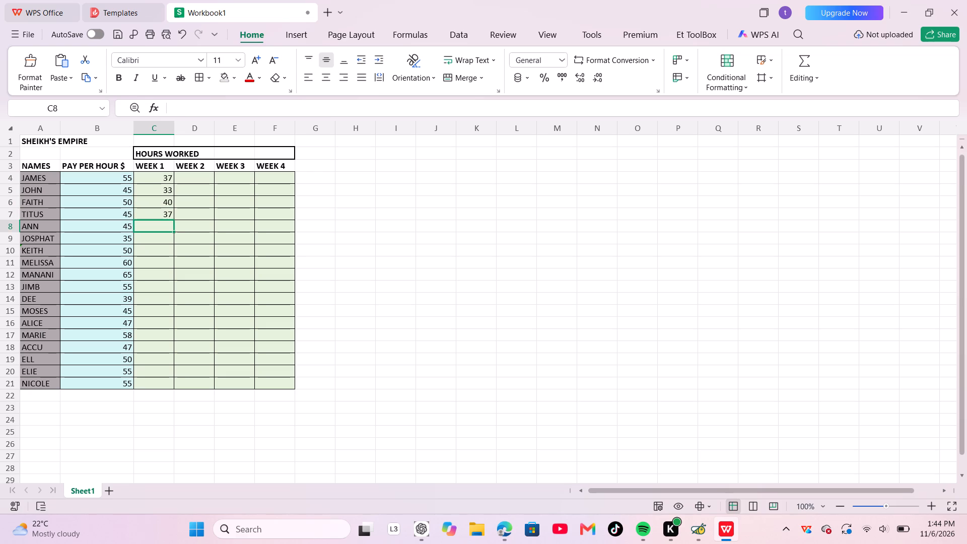
Enter the WEEK 1 hours for ANN through MANANI in C8:C12 as 39, 36, 34, 31 and 30.
type("39")
key("Return")
type("36")
key("Return")
type("34")
key("Return")
type("31")
key("Return")
type("30")
key("Return")
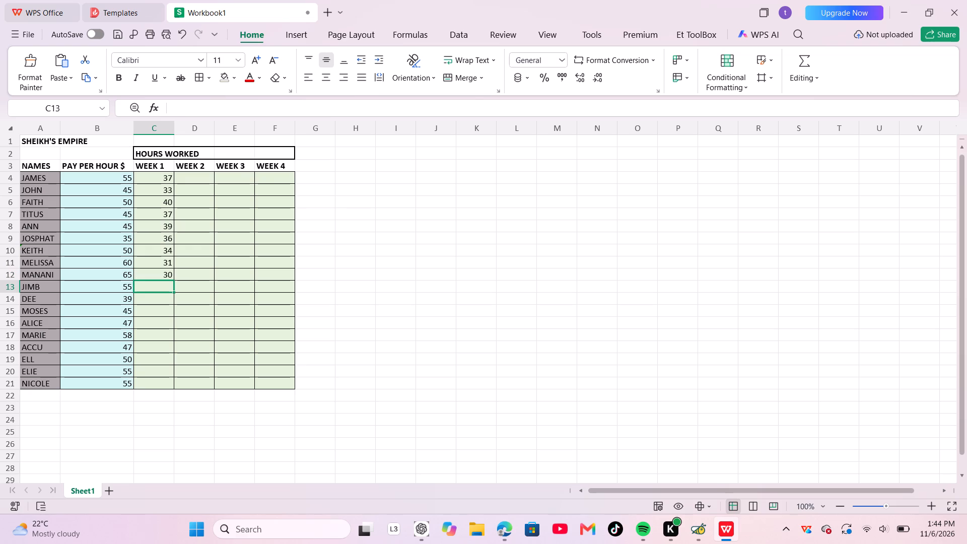
Enter the WEEK 1 hours for JIMB through MARIE in C13:C17 as 34, 40, 40, 39 and 34.
type("34")
key("Return")
type("40")
key("Return")
type("40")
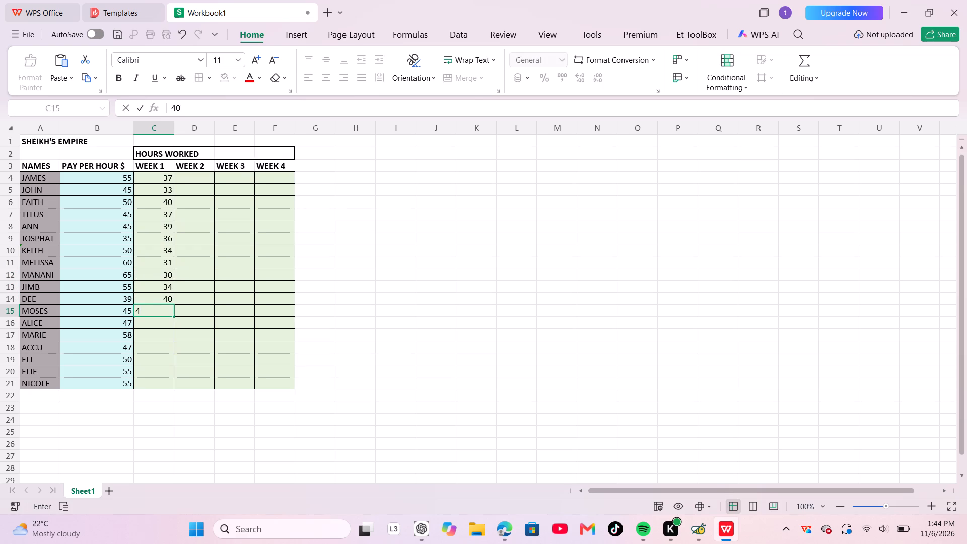
key("Return")
type("39")
key("Return")
type("34")
key("Return")
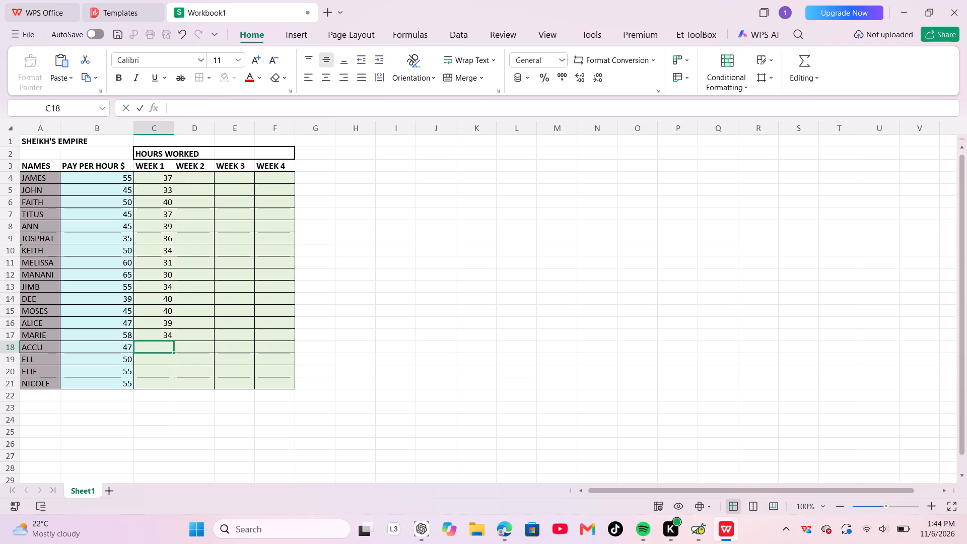
Enter the WEEK 1 hours for ACCU through NICOLE in C18:C21 as 34, 36, 37 and 38, leaving C22 empty.
type("34")
key("Return")
type("36")
key("Return")
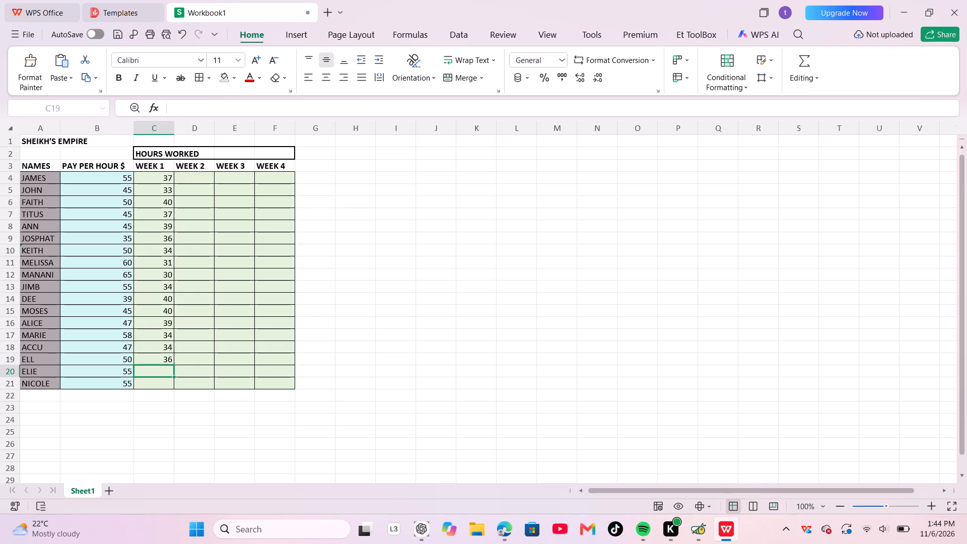
type("37")
key("Return")
type("38")
key("Return")
type("38")
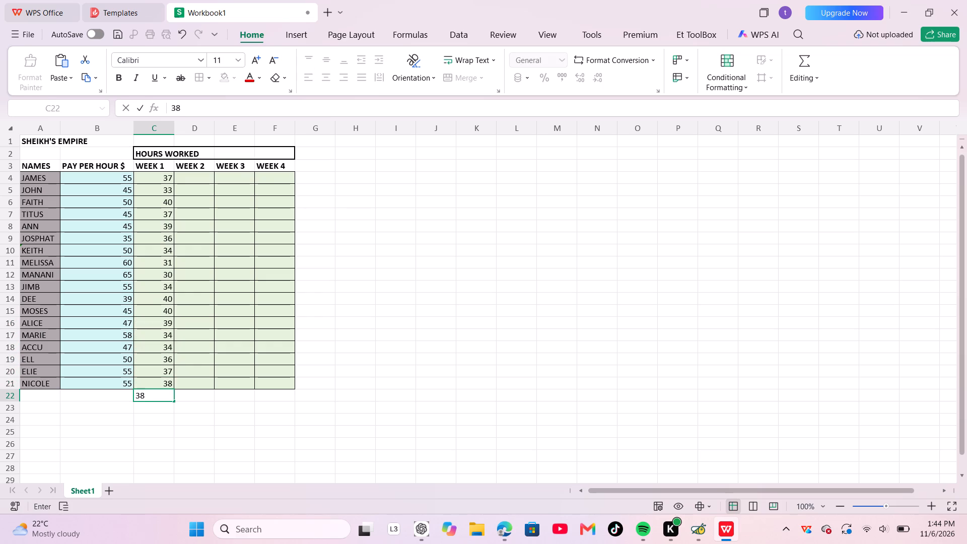
key("BackSpace")
key("BackSpace")
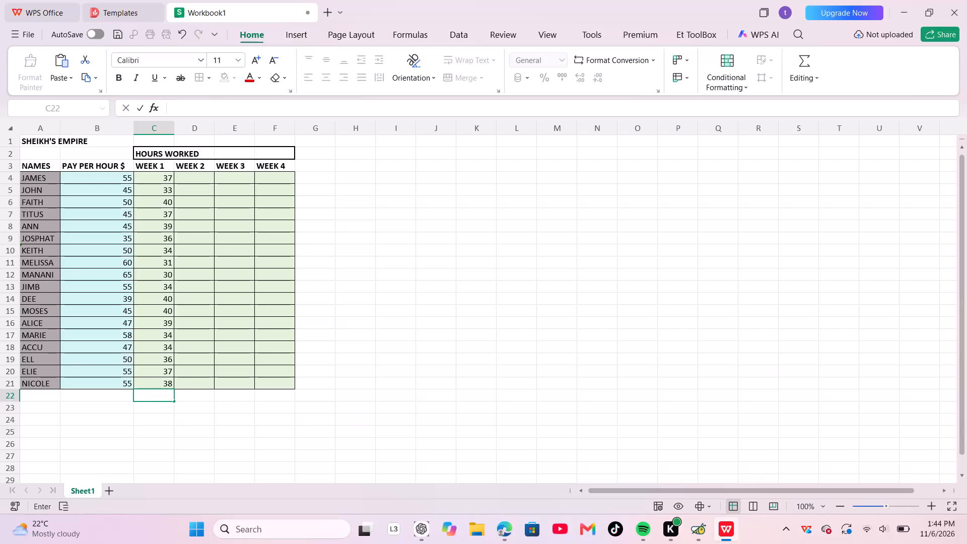
Enter the WEEK 2 hours for JAMES through ANN in D4:D8 as 40, 37, 38, 40 and 36.
left_click(195, 177)
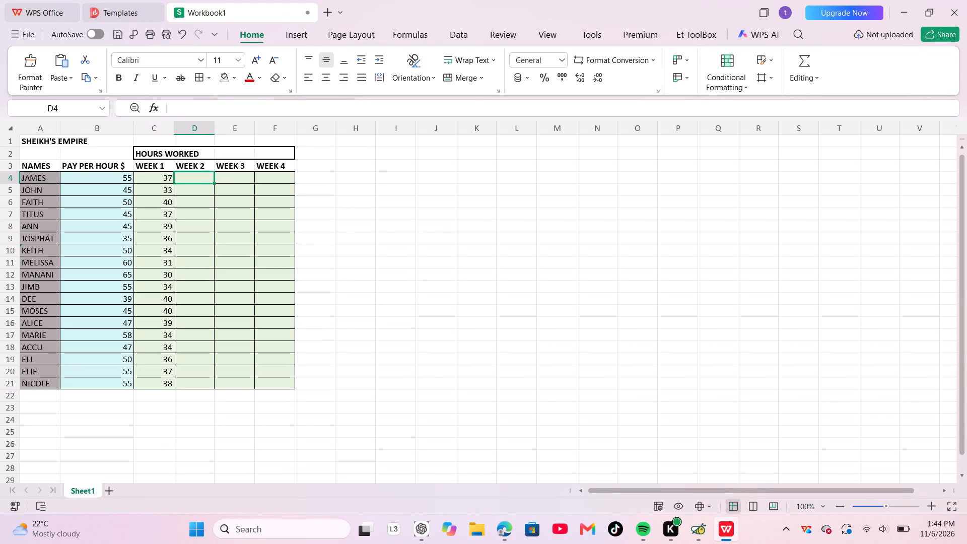
type("40")
key("Return")
type("37")
key("Return")
key("3")
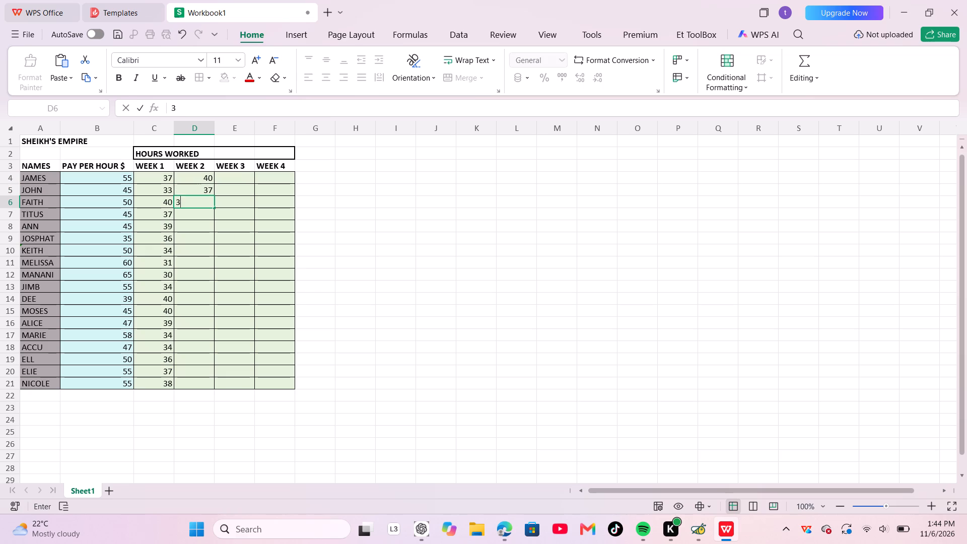
key("8")
key("Return")
type("40")
key("Return")
type("36")
key("Return")
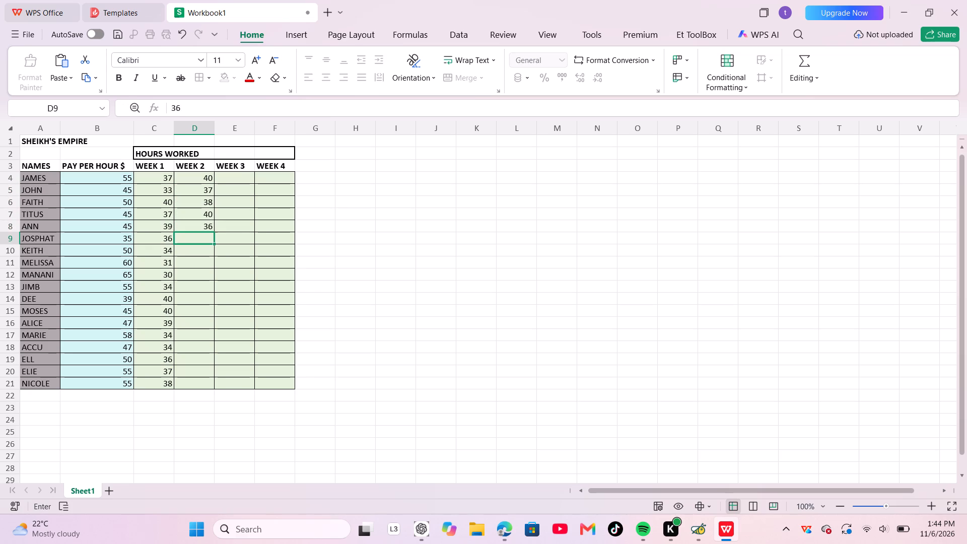
Enter the WEEK 2 hours for JOSPHAT through JIMB in D9:D13 as 31, 37, 36, 36 and 33.
type("31")
key("Return")
type("37")
key("Return")
type("36")
key("Return")
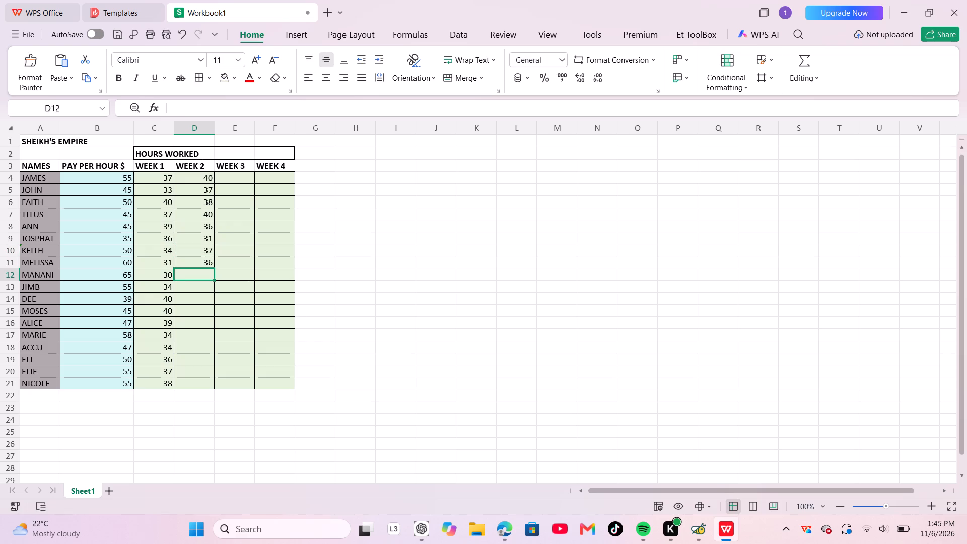
type("36")
key("Return")
type("33")
key("Return")
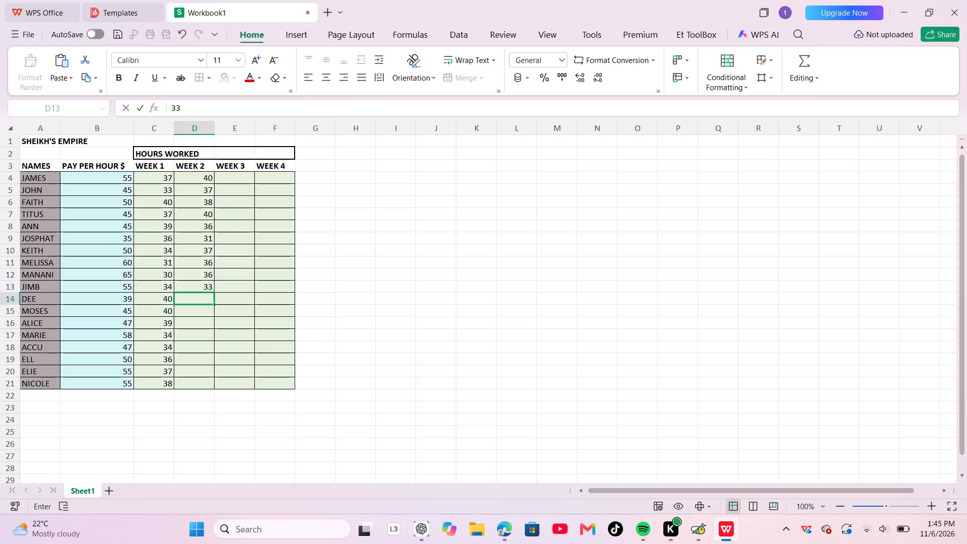
Enter the WEEK 2 hours for DEE through MARIE in D14:D17 as 35, 35, 38 and 39.
type("35")
key("Return")
type("35")
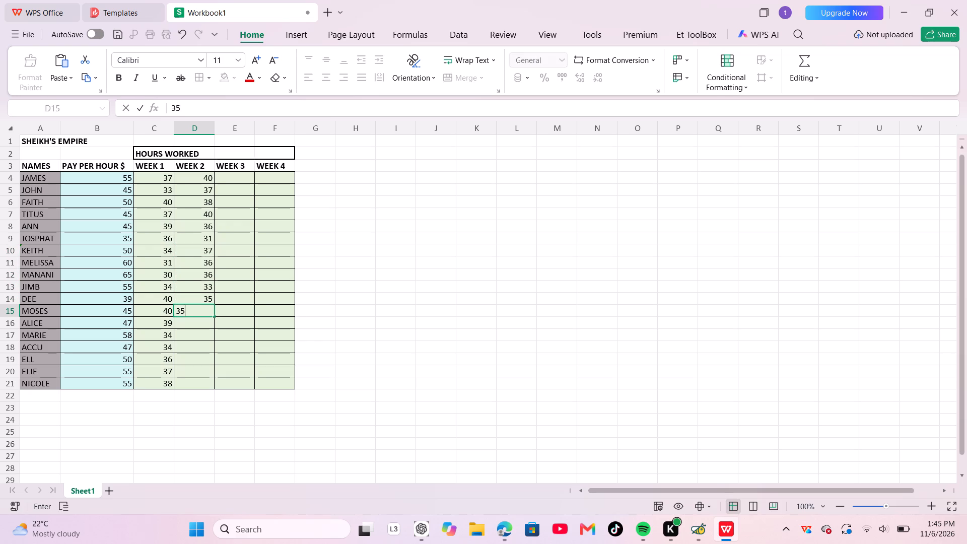
key("Return")
type("38")
key("Return")
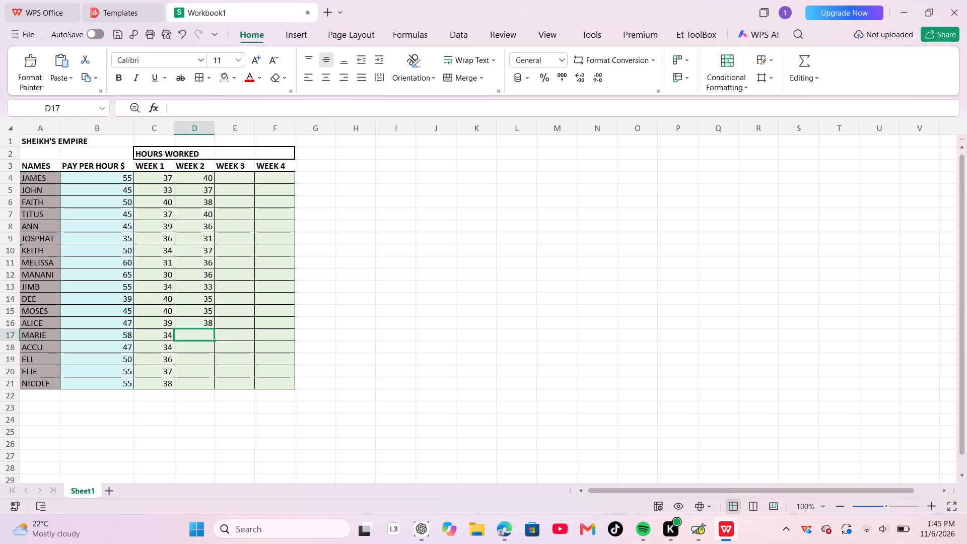
type("39")
key("Return")
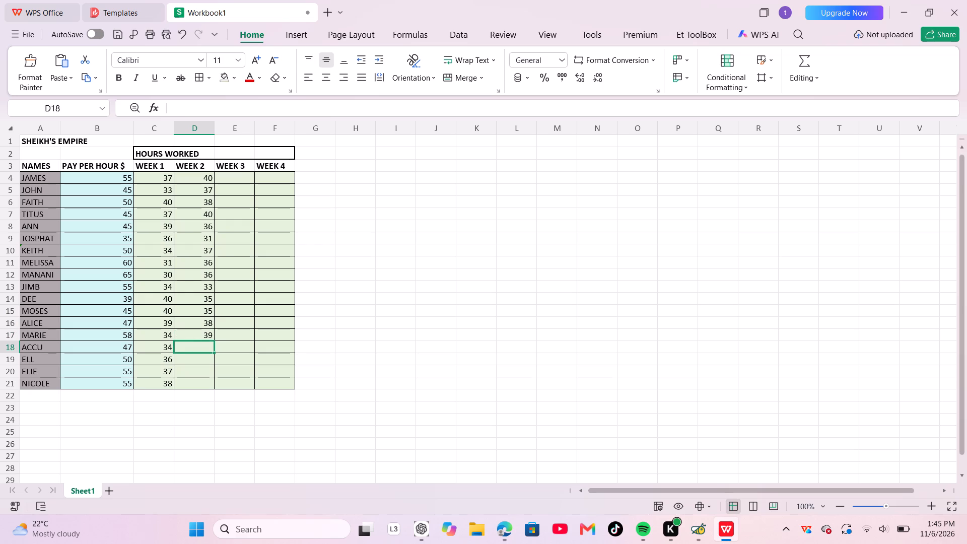
Enter the WEEK 2 hours for ACCU through NICOLE in D18:D21 as 40, 36, 37 and 37.
type("40")
key("Return")
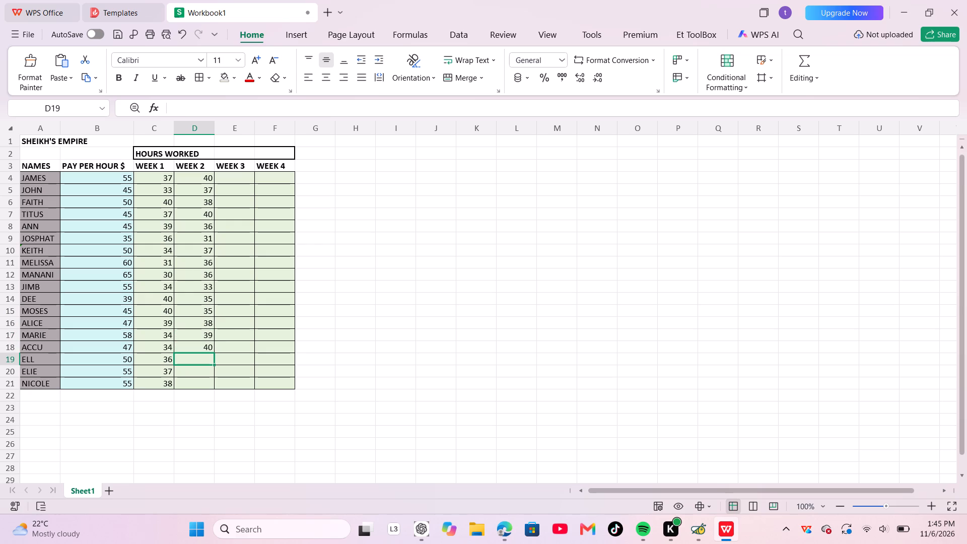
type("36")
key("Return")
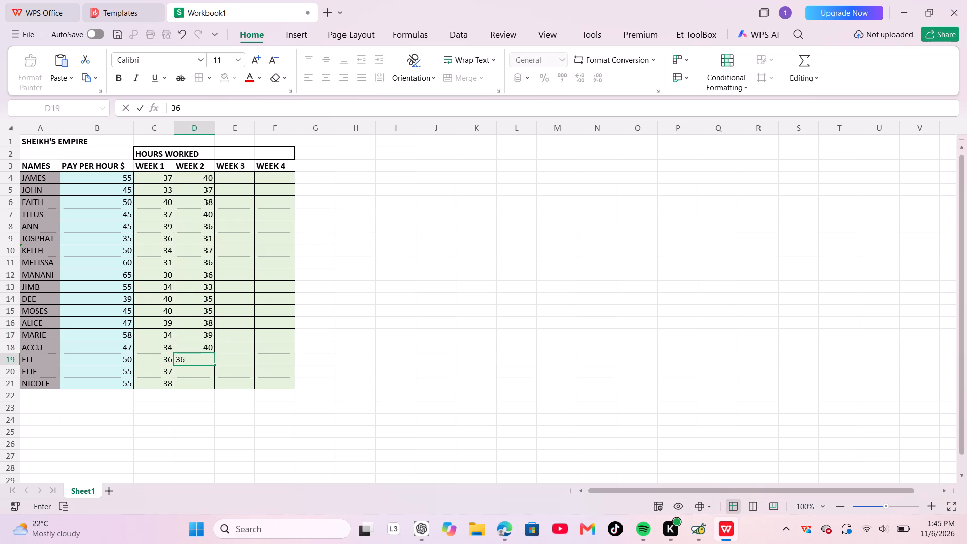
type("37")
key("Return")
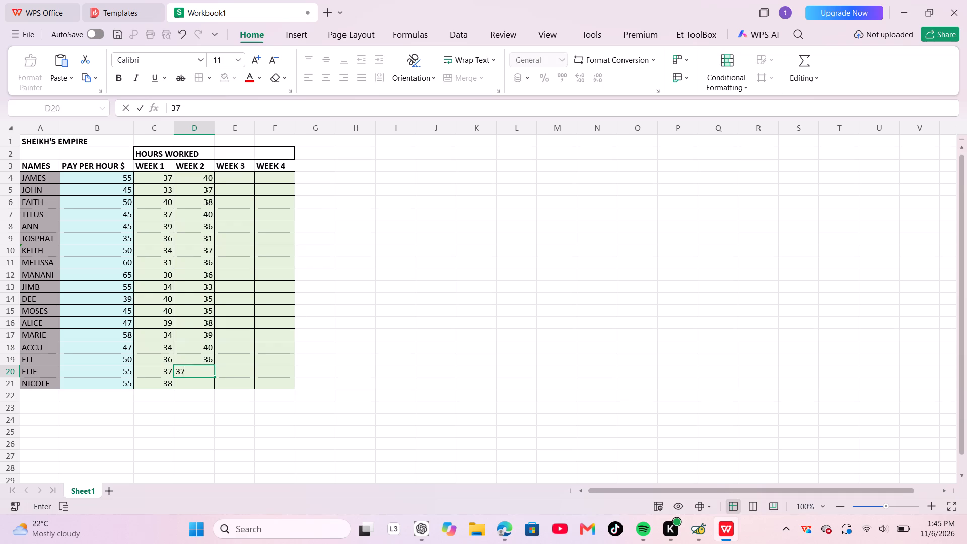
type("37")
key("Return")
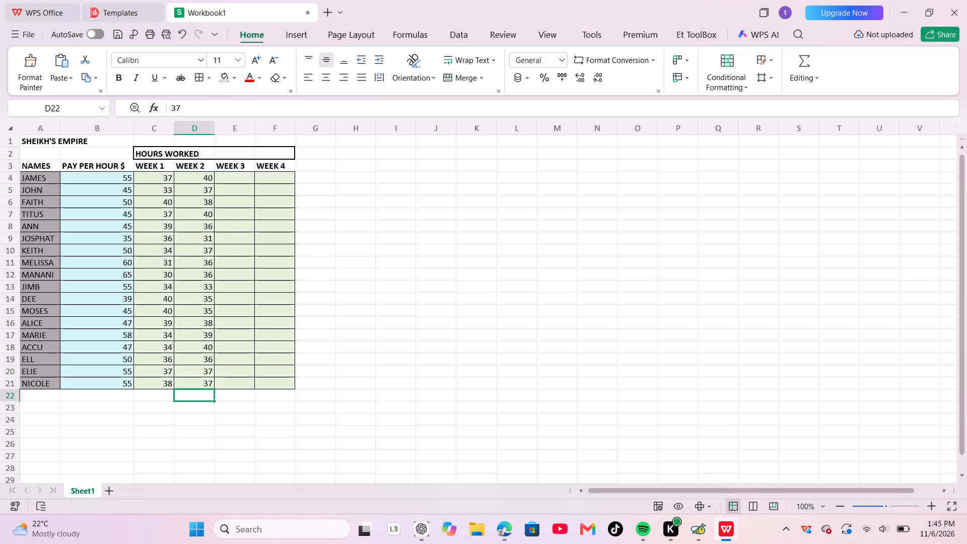
Enter the WEEK 3 hours for JAMES through ANN in E4:E8 as 36, 36, 37, 34 and 34.
left_click(227, 179)
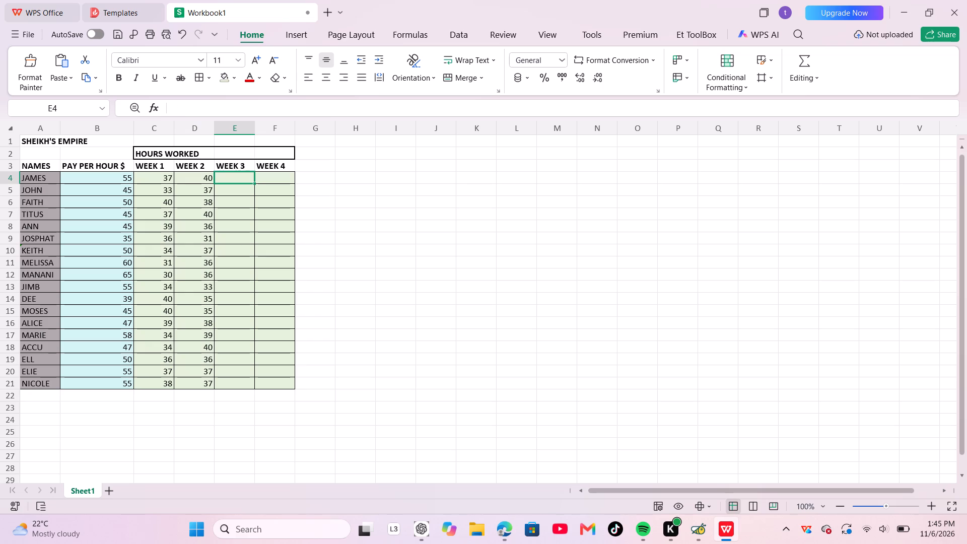
type("36")
key("Return")
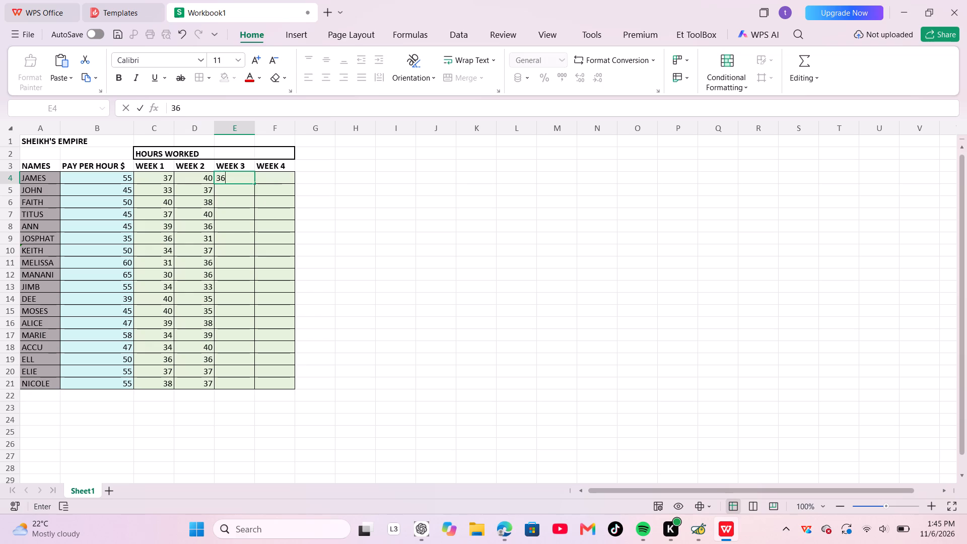
type("36")
key("Return")
type("37")
key("Return")
type("34")
key("Return")
type("34")
key("Return")
Enter the WEEK 3 hours for JOSPHAT through JIMB in E9:E13 as 35, 35, 40, 40 and 40.
type("35")
key("Return")
type("35")
key("Return")
type("40")
key("Return")
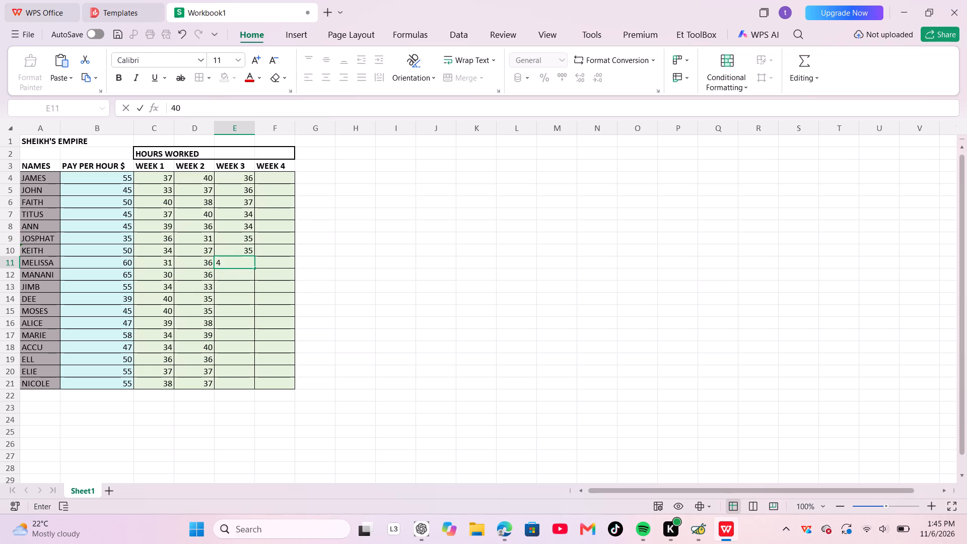
type("40")
key("Return")
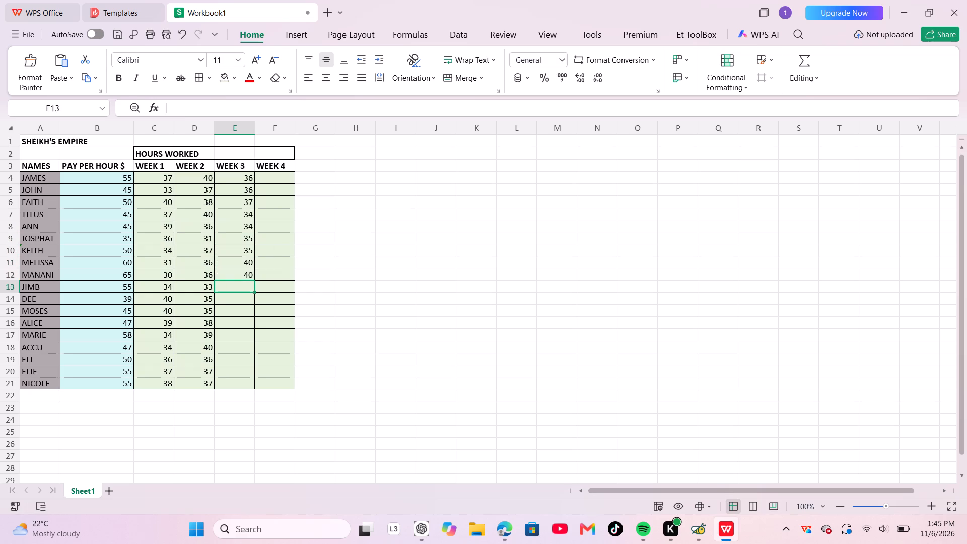
type("45")
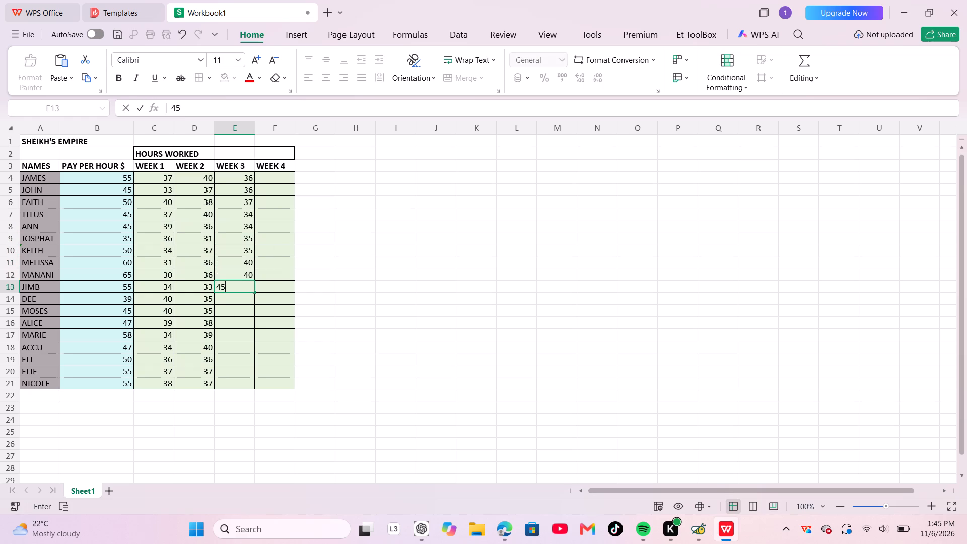
key("BackSpace")
key("0")
key("Return")
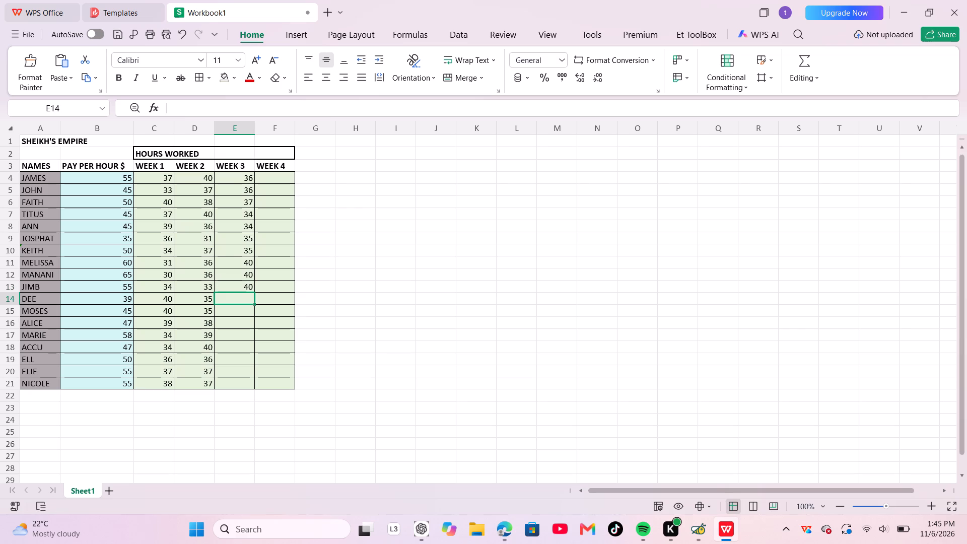
Enter the WEEK 3 hours for DEE through MARIE in E14:E17 as 35, 34, 33 and 33.
type("35")
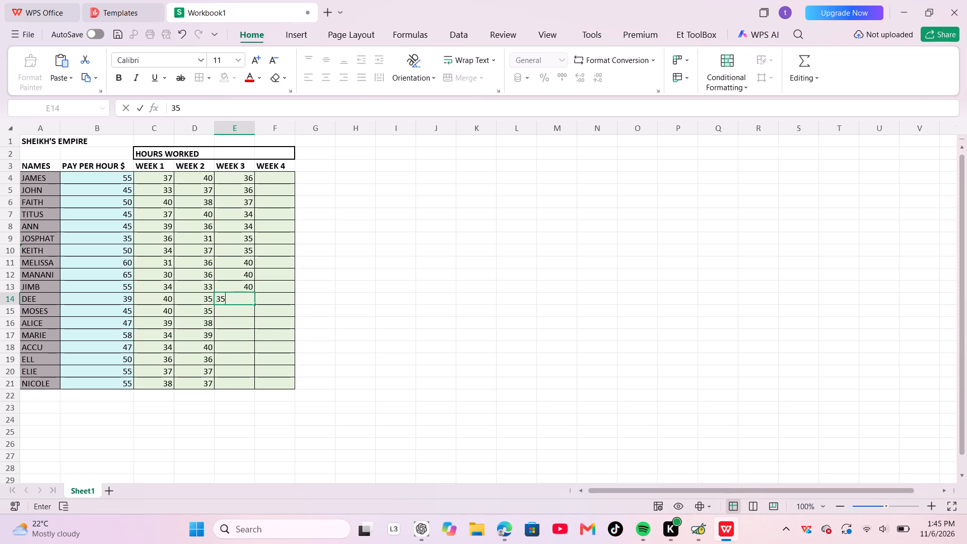
key("Return")
type("34")
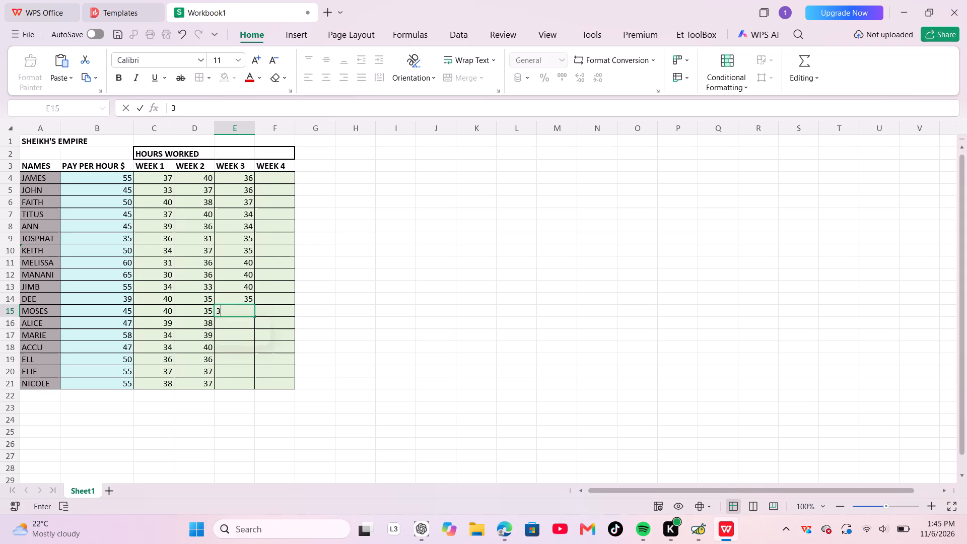
key("Return")
type("33")
key("Return")
type("33")
key("Return")
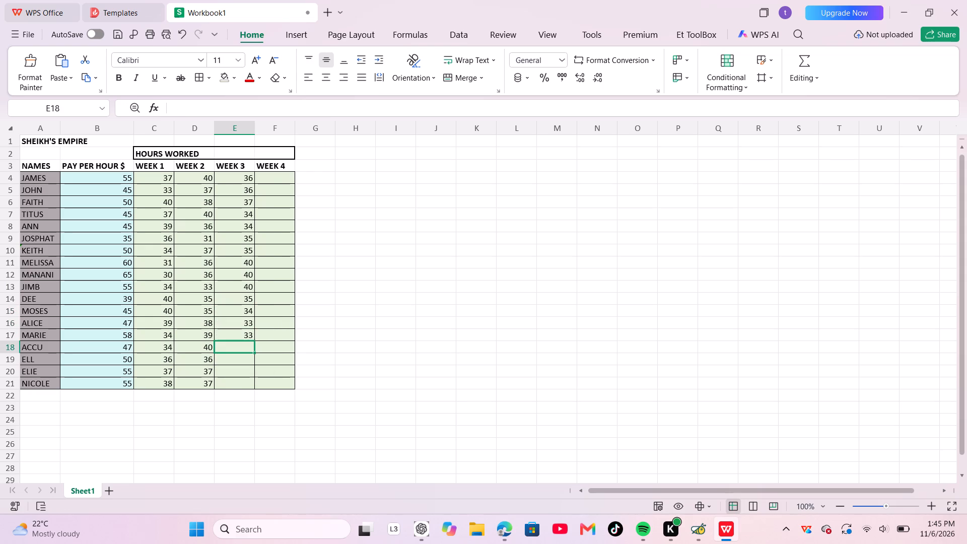
Enter the WEEK 3 hours for ACCU through NICOLE in E18:E21 as 40, 40, 34 and 36.
type("40")
key("Return")
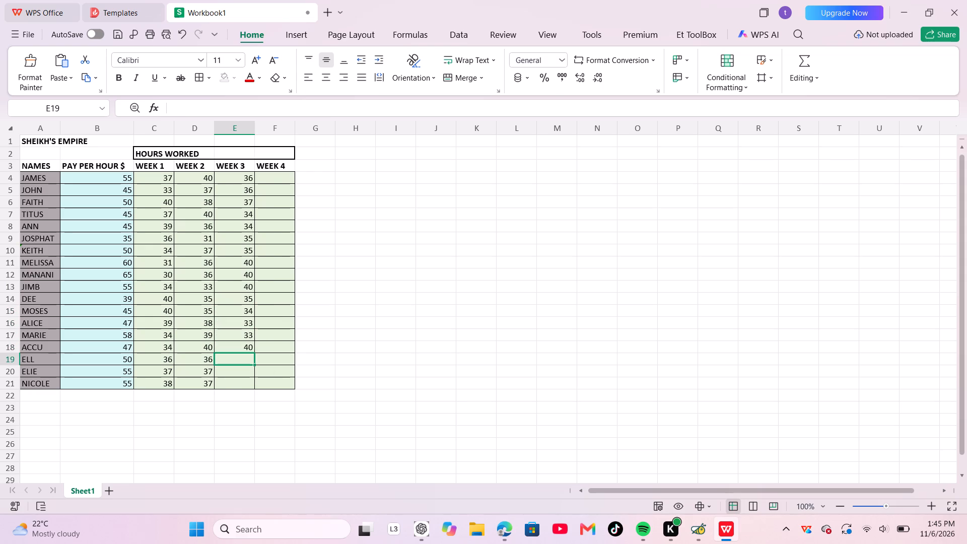
key("4")
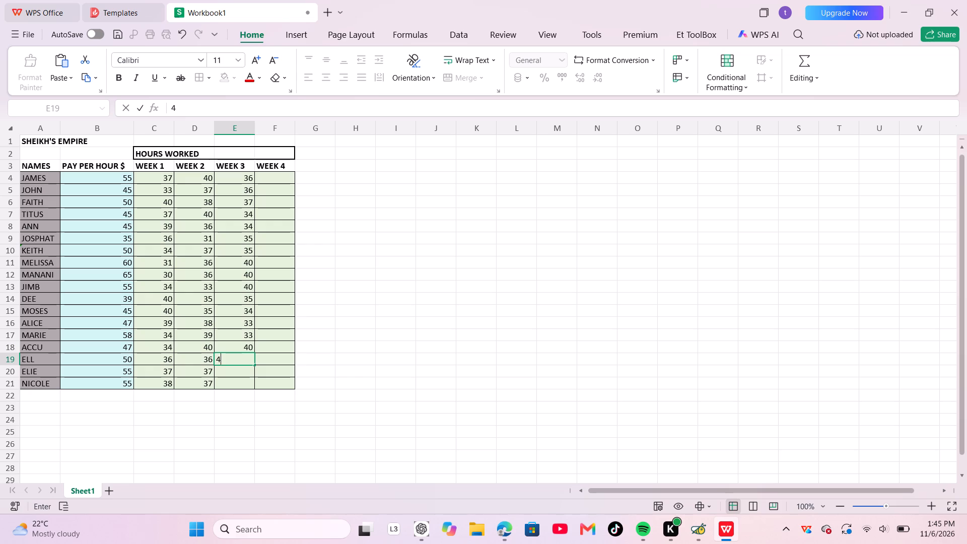
key("0")
key("Return")
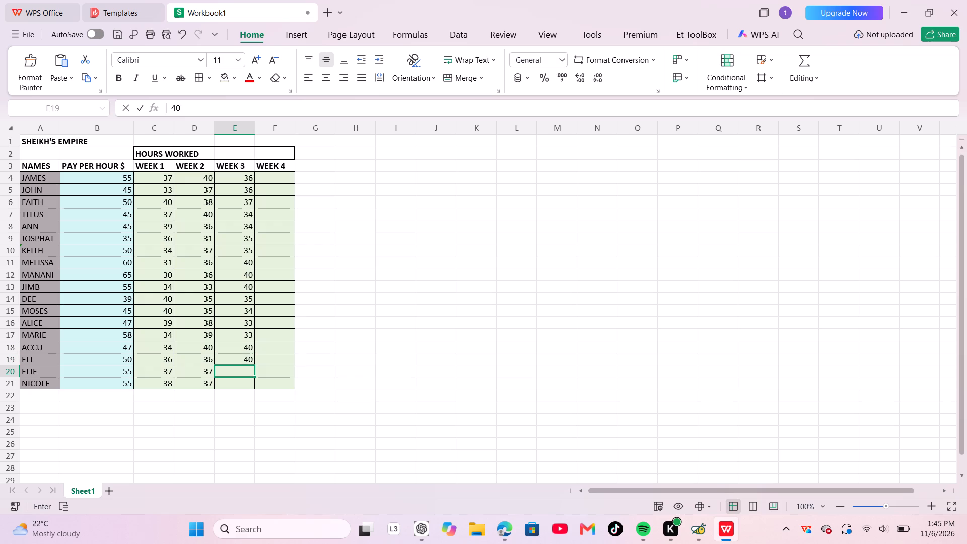
type("34")
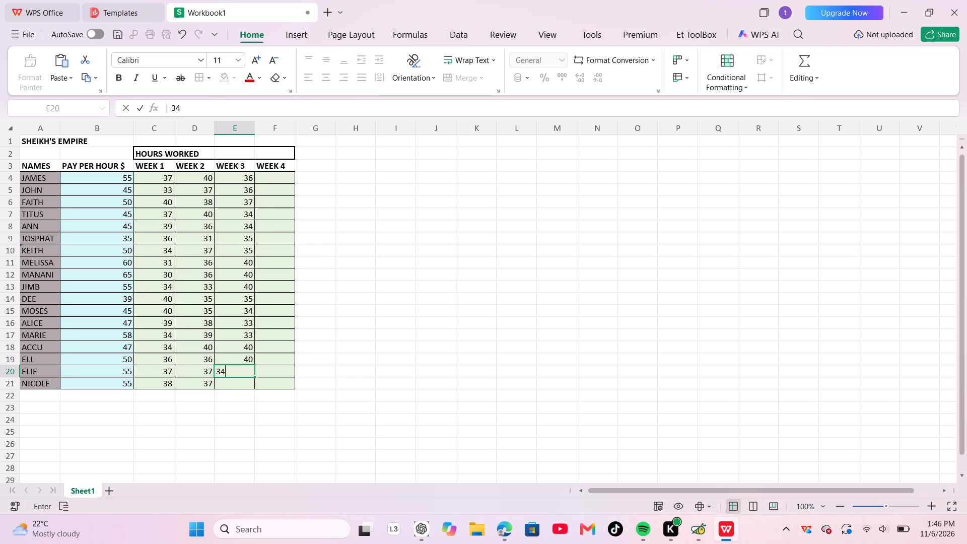
key("Return")
type("36")
key("Return")
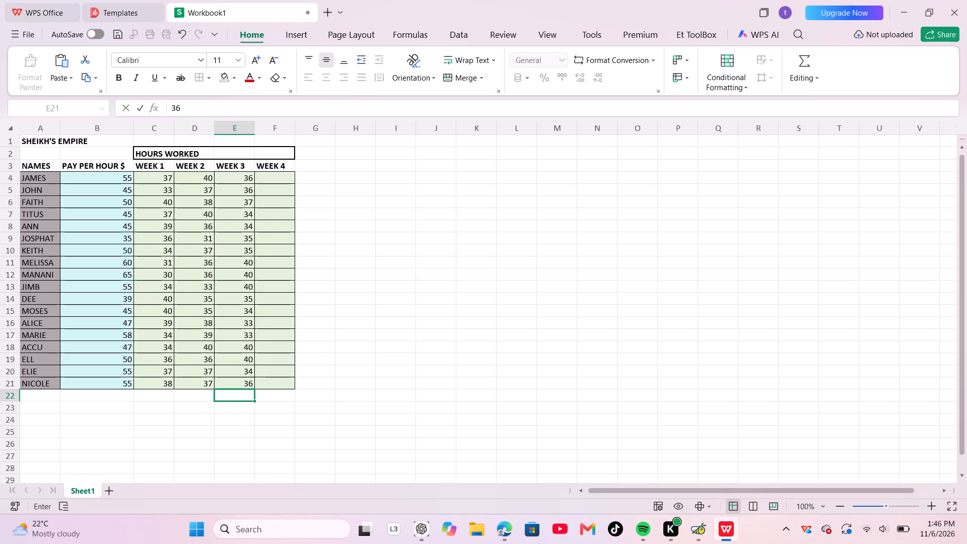
Enter the WEEK 4 hours for JAMES through ANN in F4:F8 as 33, 37, 36, 38 and 39.
left_click(269, 179)
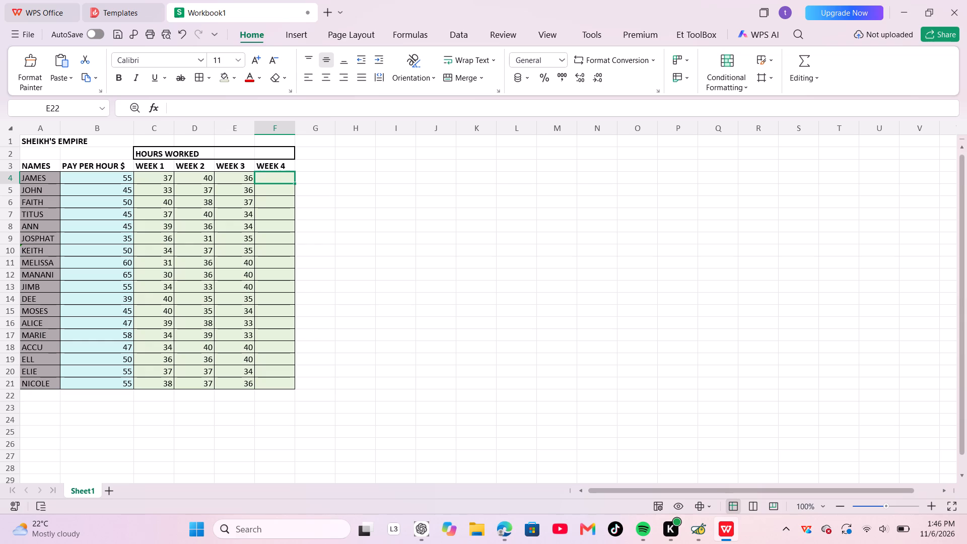
type("33")
key("Return")
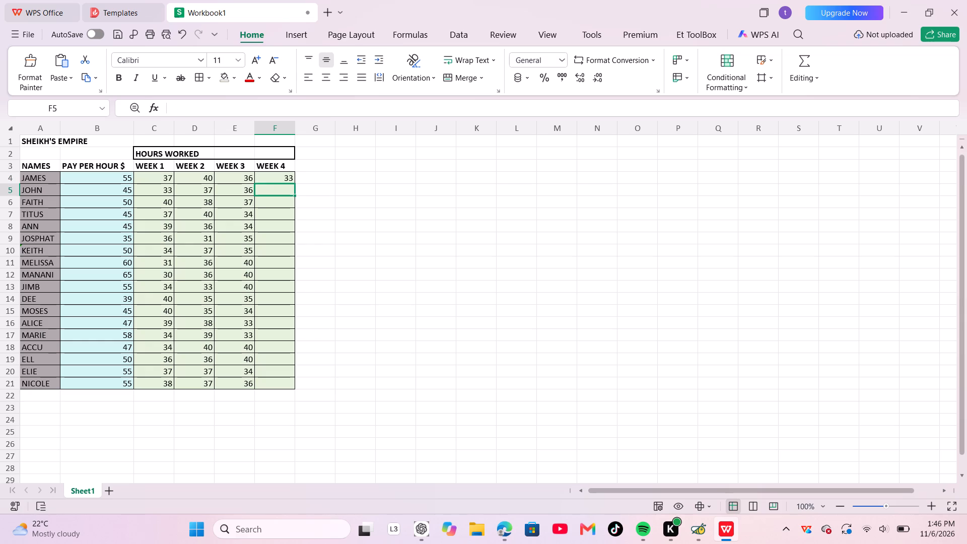
type("37")
key("Return")
type("36")
key("Return")
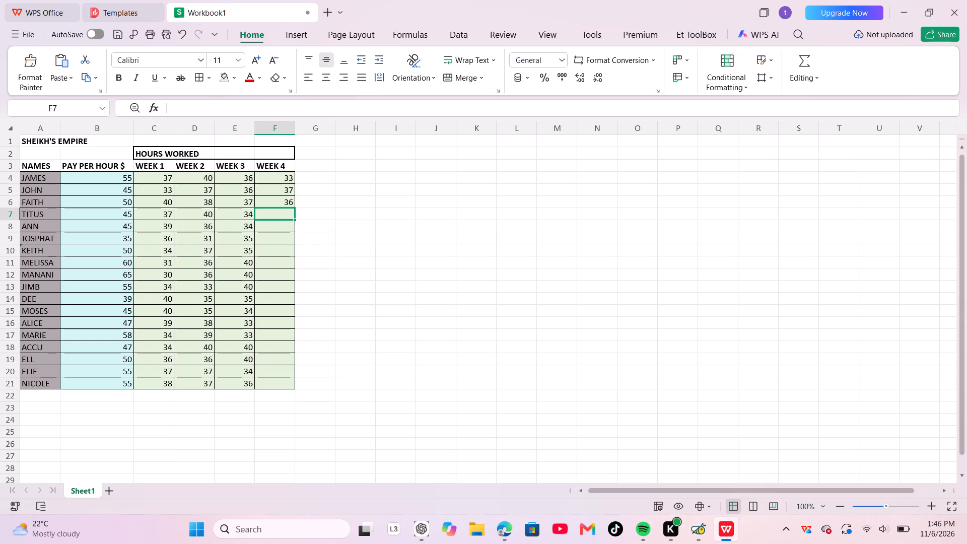
type("38")
key("Return")
type("39")
key("Return")
Enter the WEEK 4 hours for JOSPHAT through JIMB in F9:F13 as 40, 40, 39, 38 and 39.
type("40")
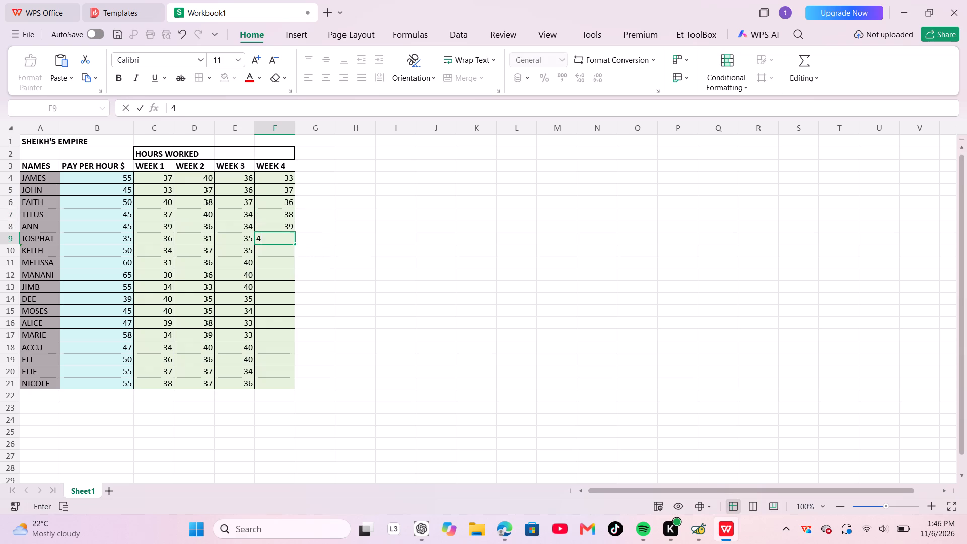
key("Return")
type("40")
key("Return")
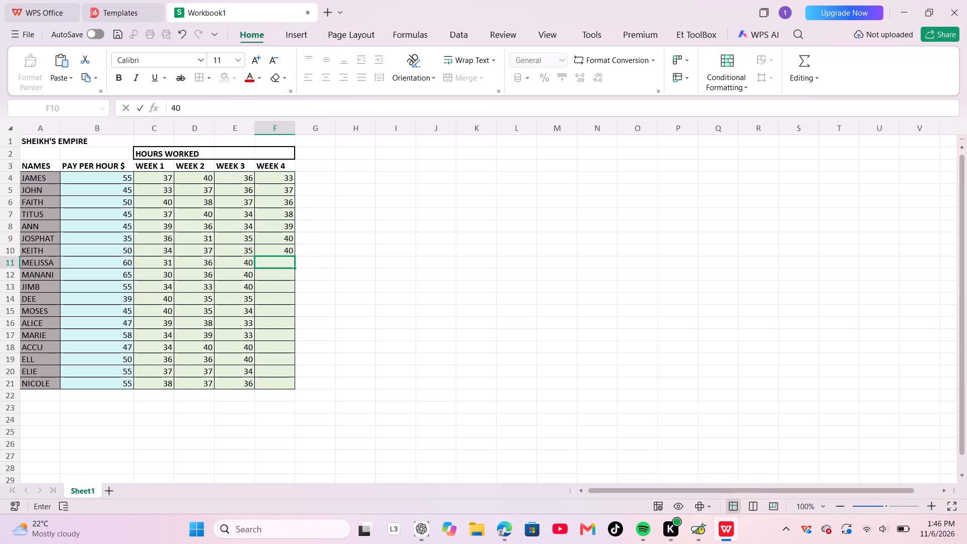
type("39")
key("Return")
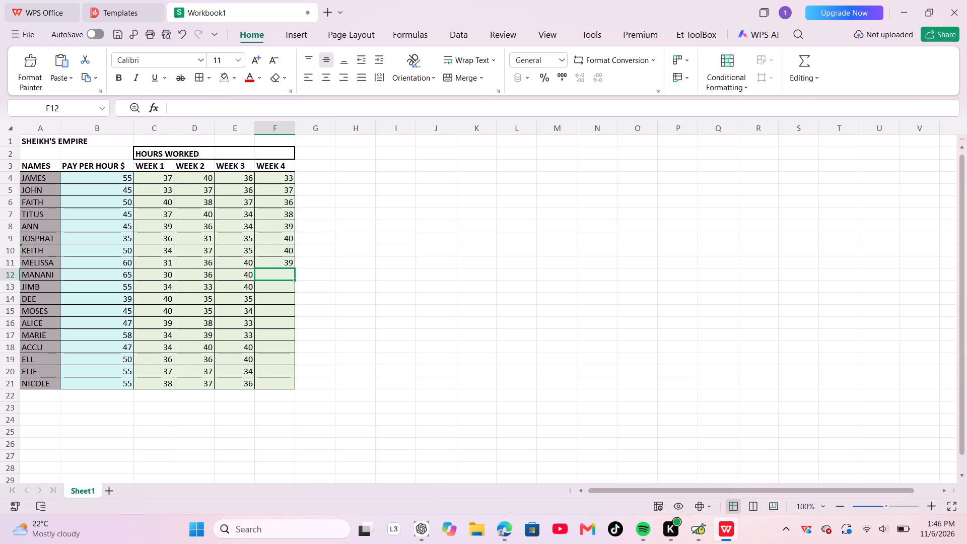
type("38")
key("Return")
type("39")
key("Return")
Enter the WEEK 4 hours for DEE through MARIE in F14:F17 as 33, 31, 30 and 35.
type("33")
key("Return")
type("31")
key("Return")
type("30")
key("Return")
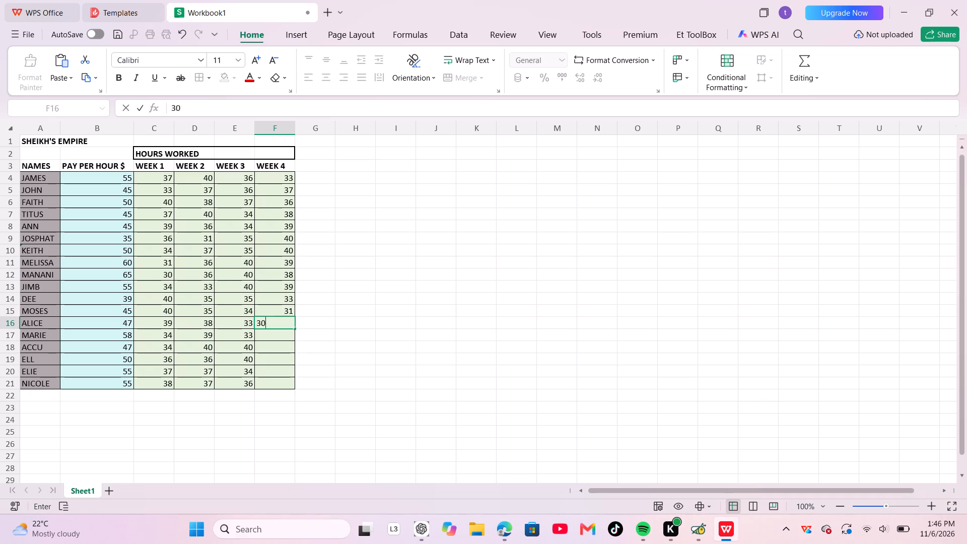
type("35")
key("Return")
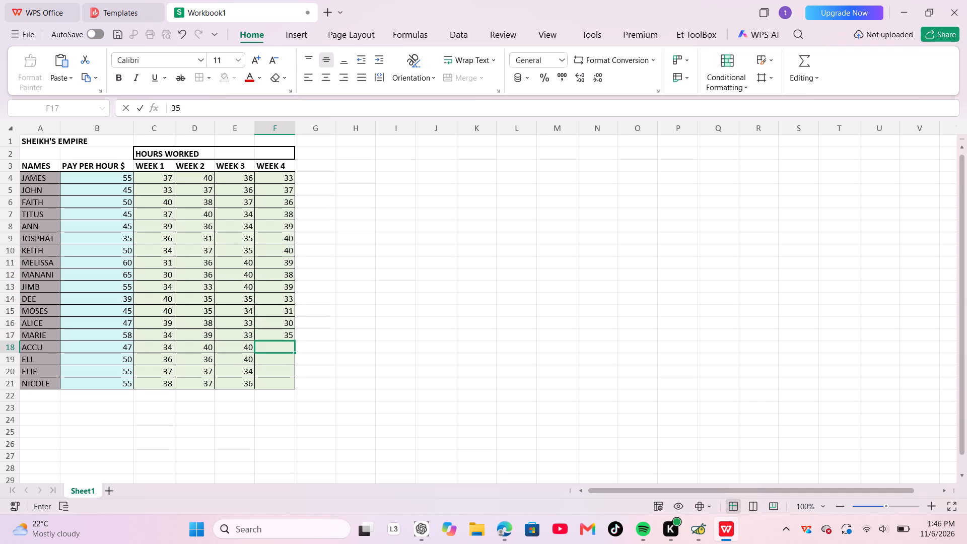
Enter the WEEK 4 hours for ACCU through NICOLE in F18:F21 as 35, 34, 38 and 38.
type("35")
key("Return")
type("34")
key("Return")
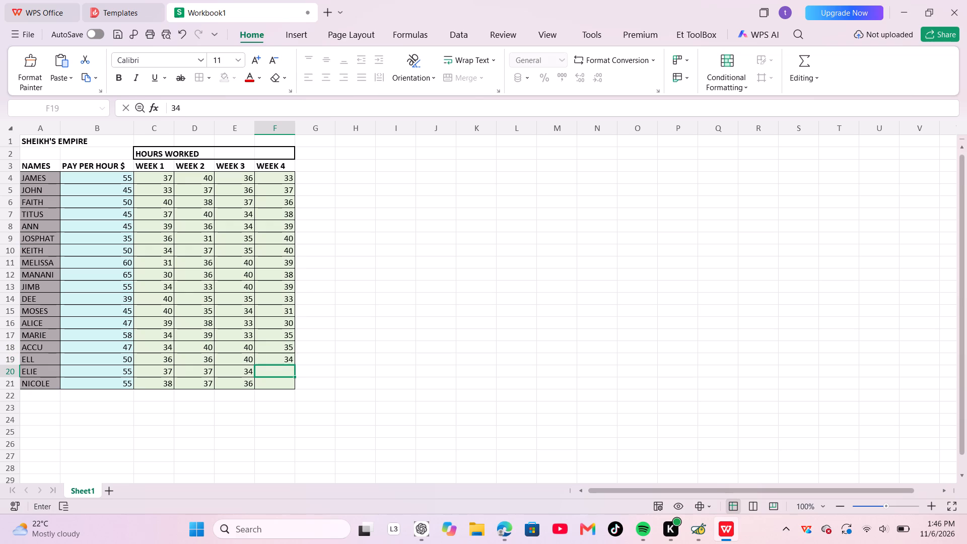
type("38")
key("Return")
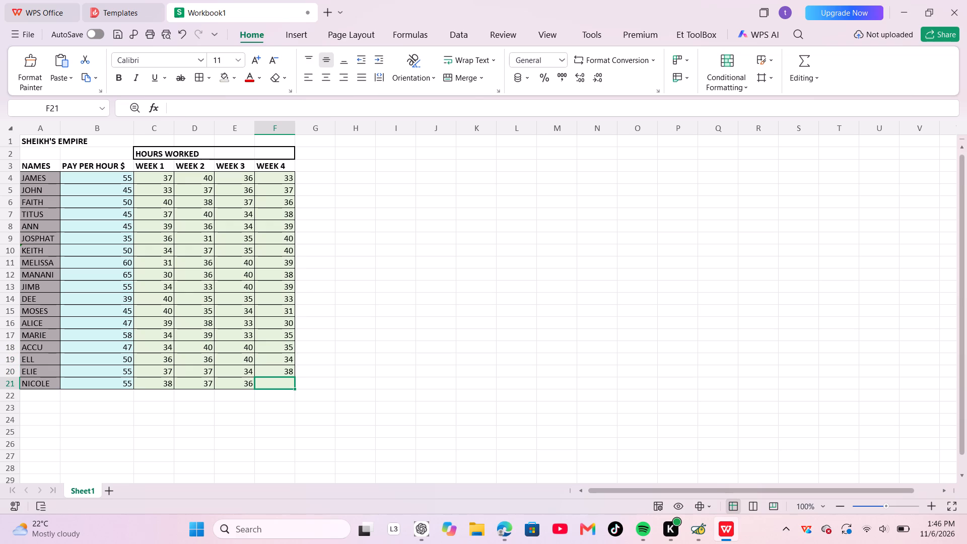
type("38")
key("Return")
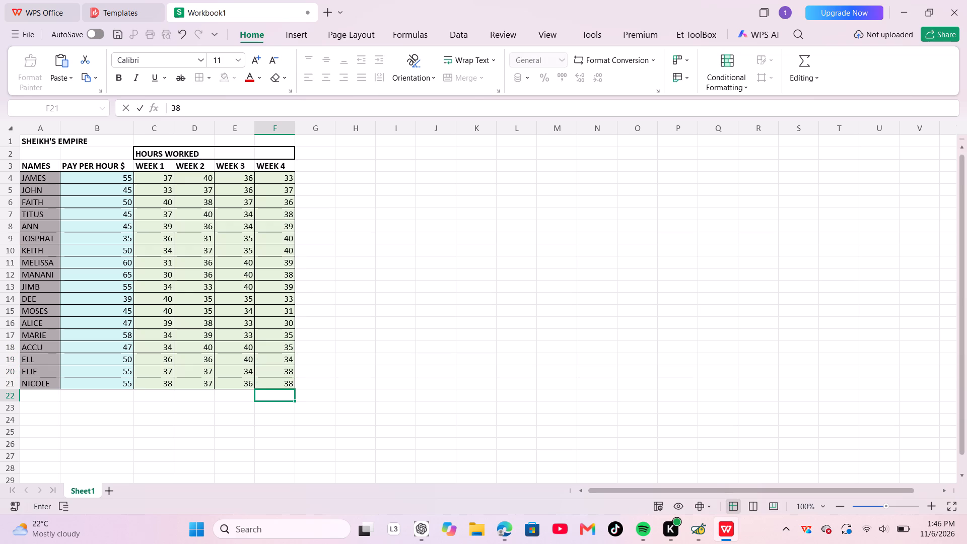
Add the bold column header TOTAL HOURS WORKED in G3, beside WEEK 4.
left_click(316, 163)
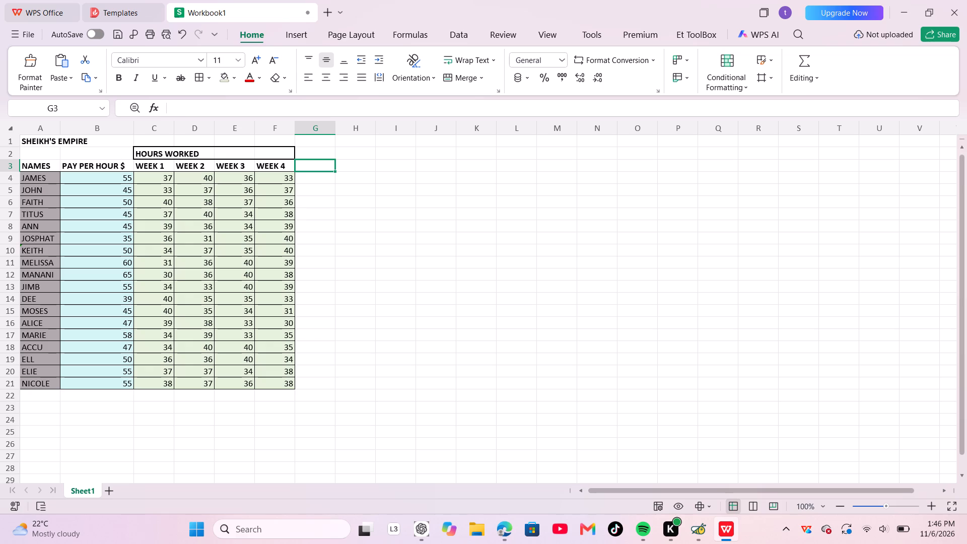
type("TOTA")
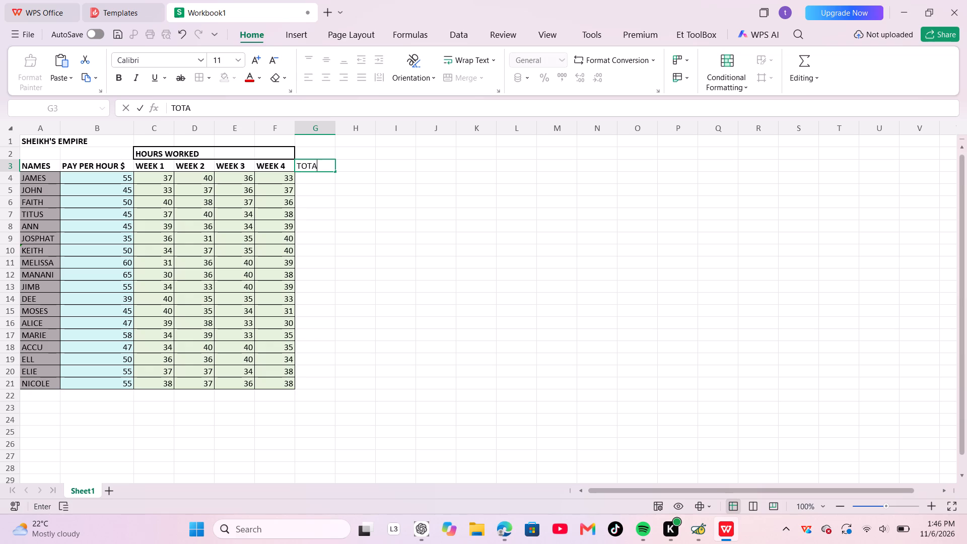
type("L HOURS")
key("space")
type("W")
type("ORKED")
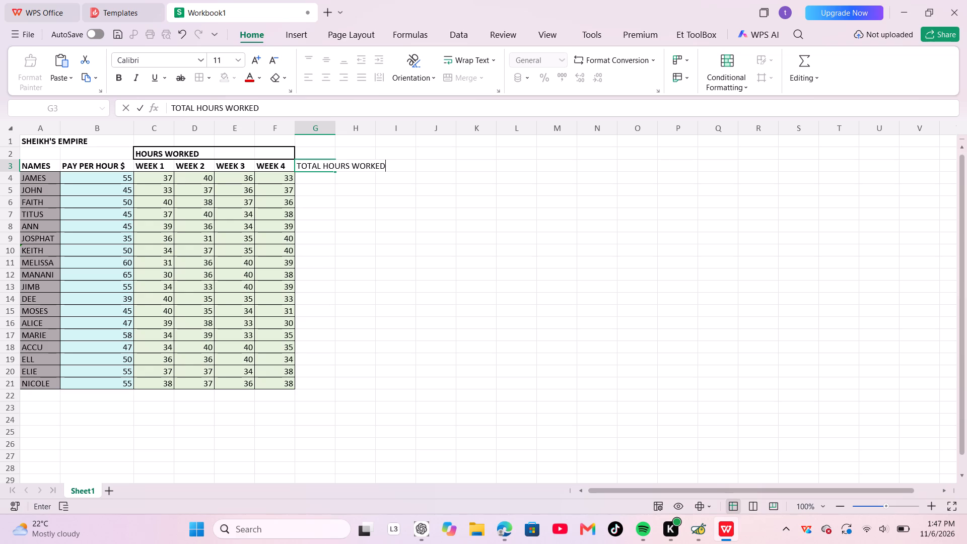
key("Return")
left_click(330, 167)
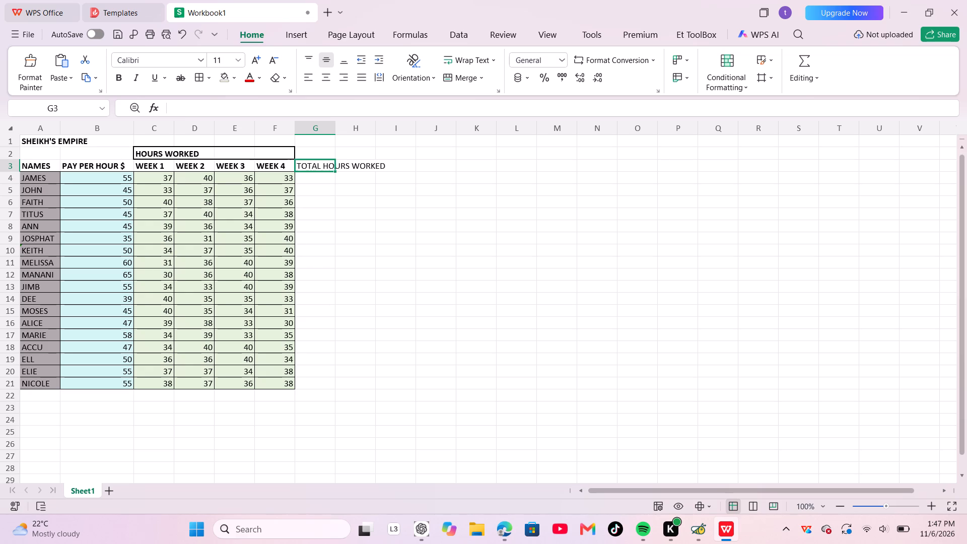
left_click(120, 77)
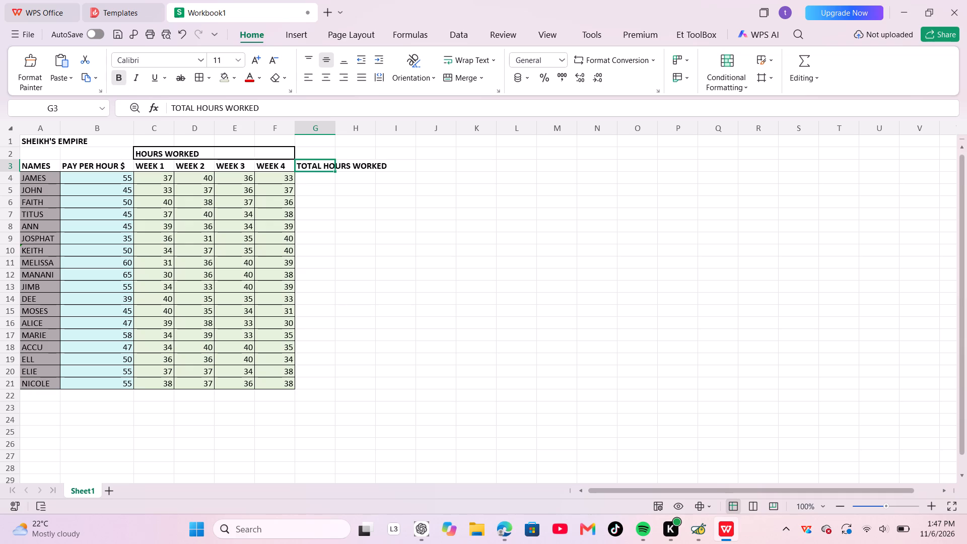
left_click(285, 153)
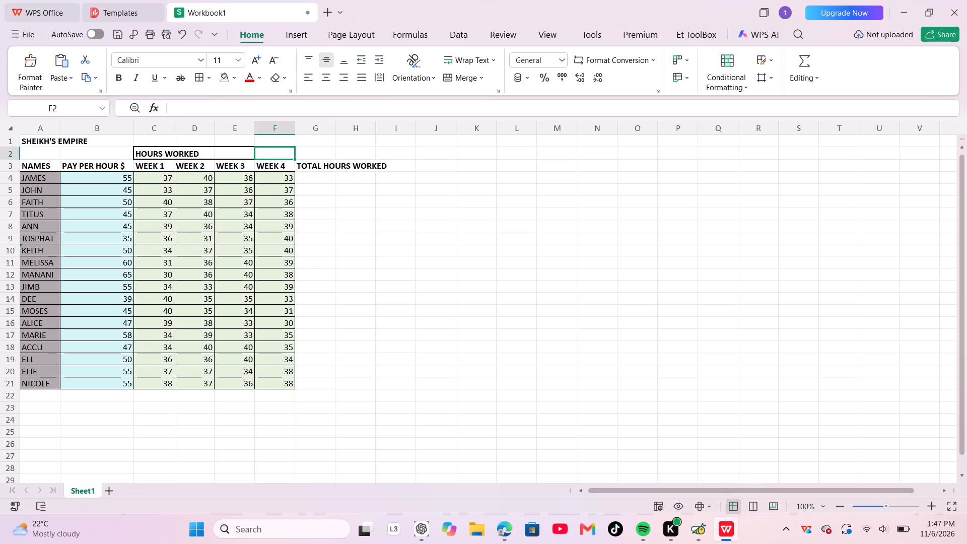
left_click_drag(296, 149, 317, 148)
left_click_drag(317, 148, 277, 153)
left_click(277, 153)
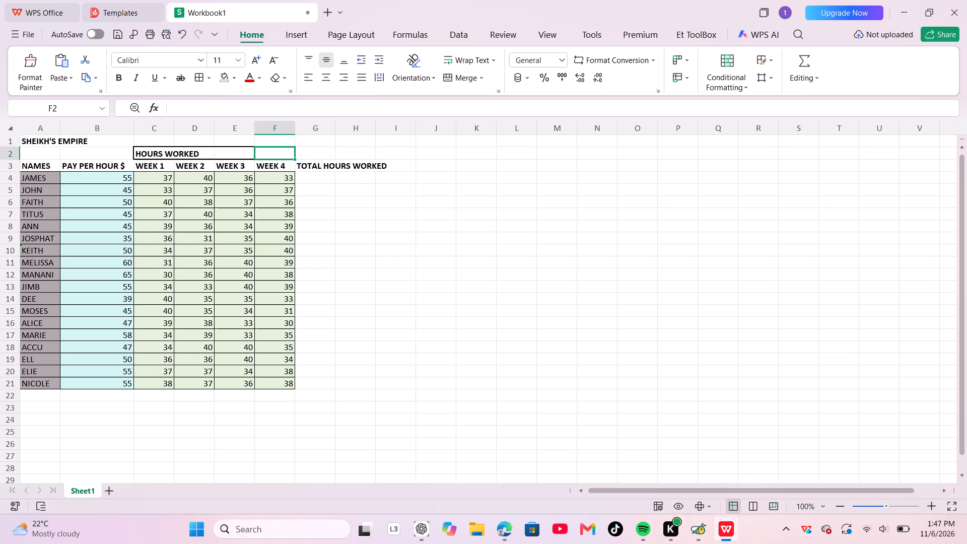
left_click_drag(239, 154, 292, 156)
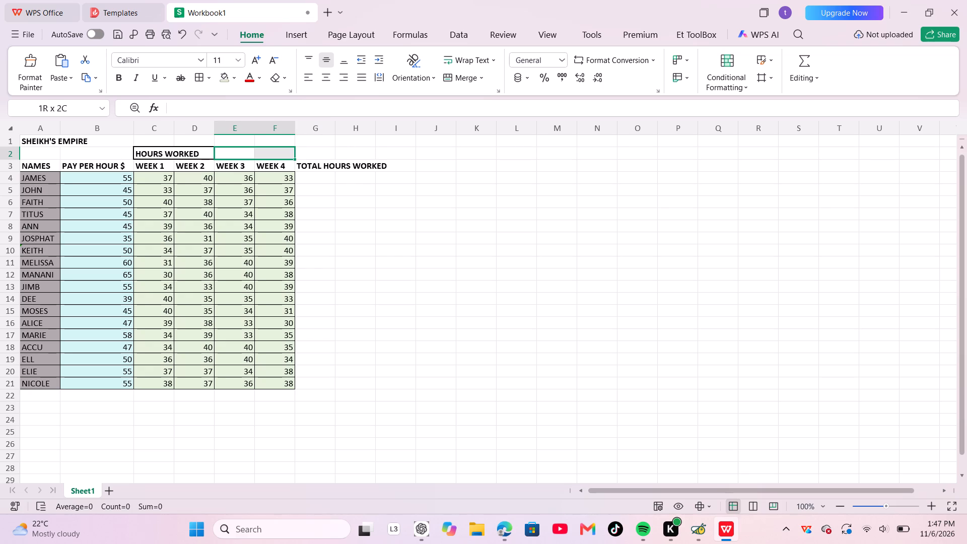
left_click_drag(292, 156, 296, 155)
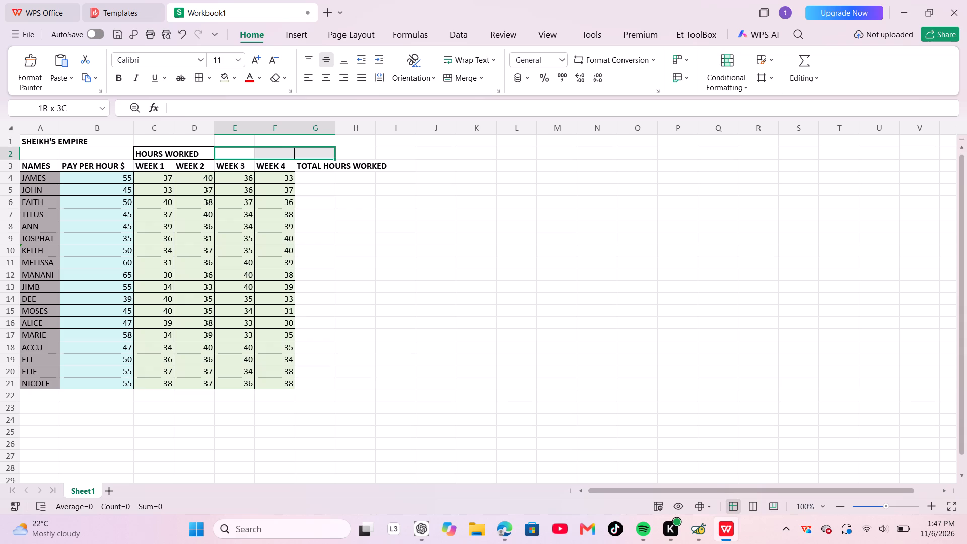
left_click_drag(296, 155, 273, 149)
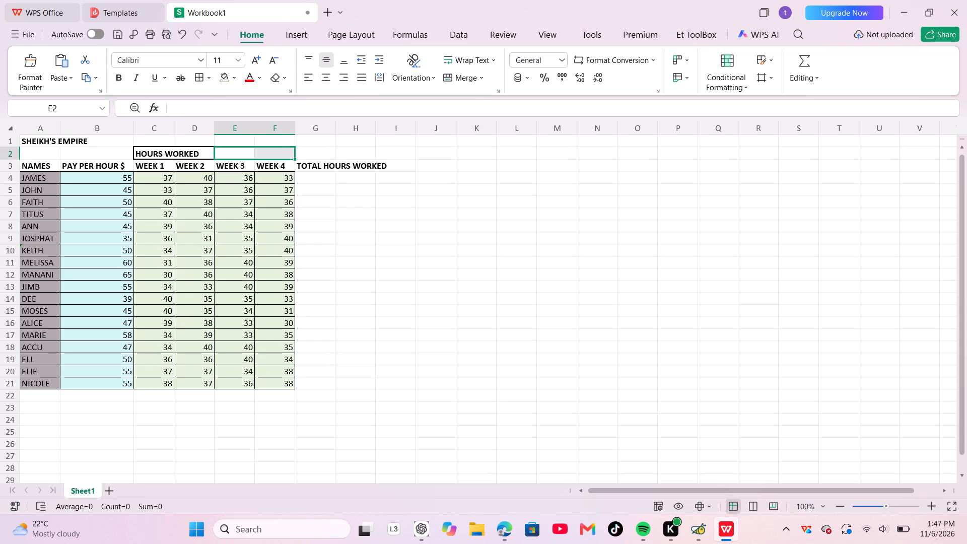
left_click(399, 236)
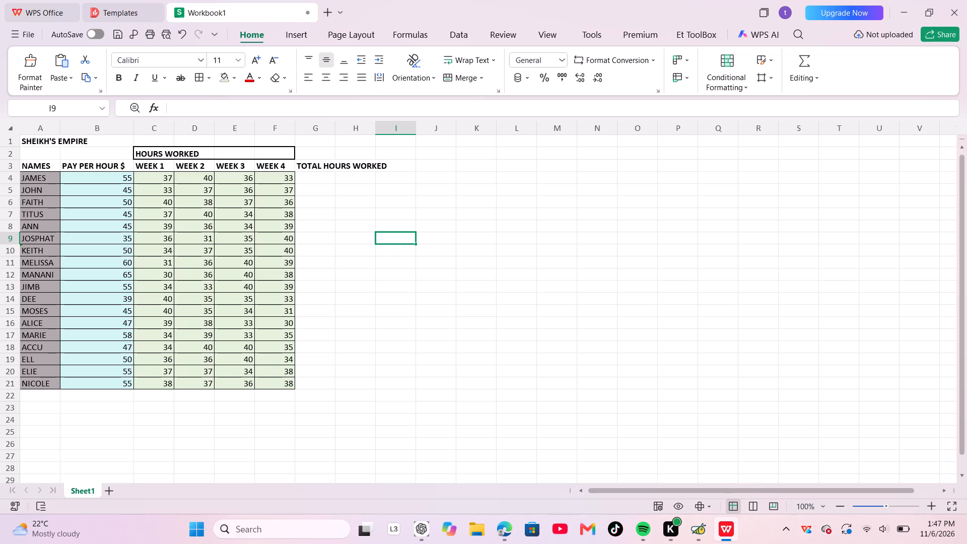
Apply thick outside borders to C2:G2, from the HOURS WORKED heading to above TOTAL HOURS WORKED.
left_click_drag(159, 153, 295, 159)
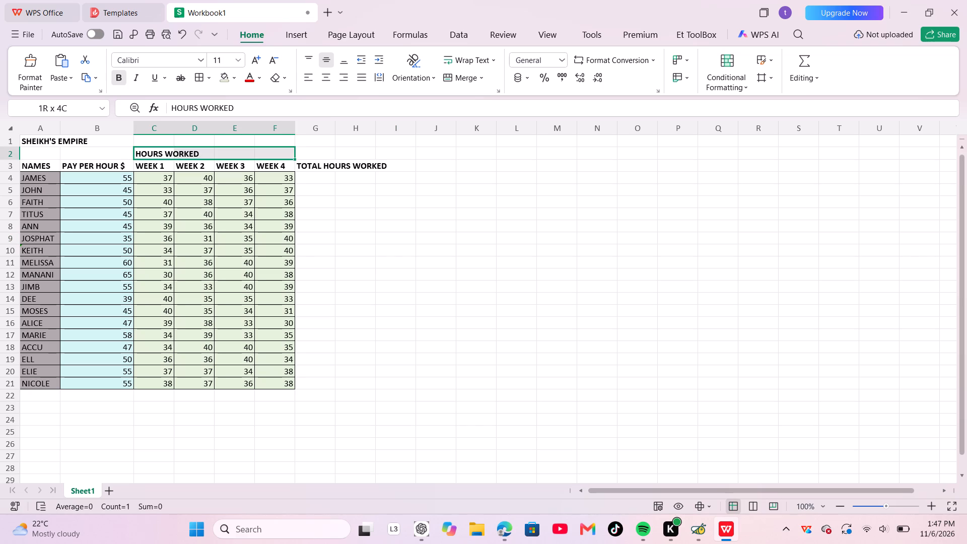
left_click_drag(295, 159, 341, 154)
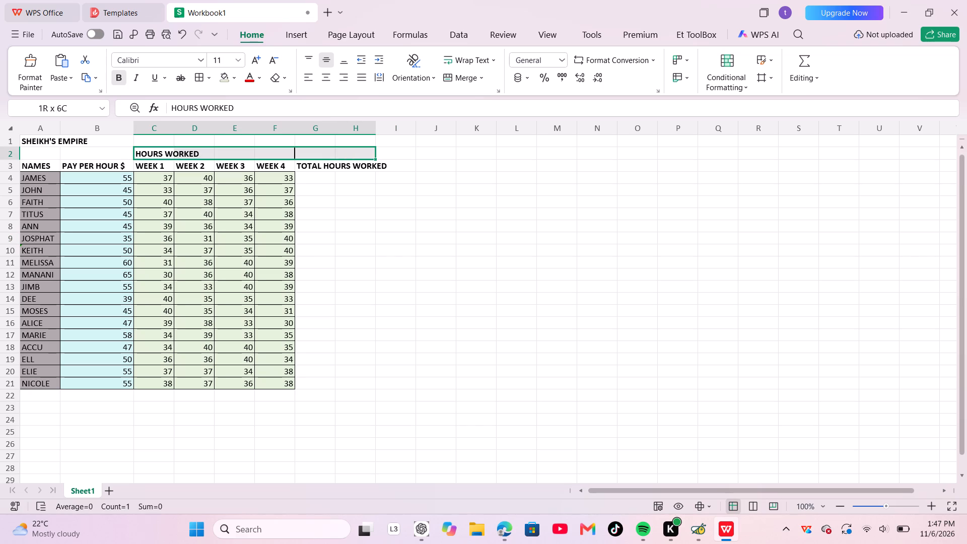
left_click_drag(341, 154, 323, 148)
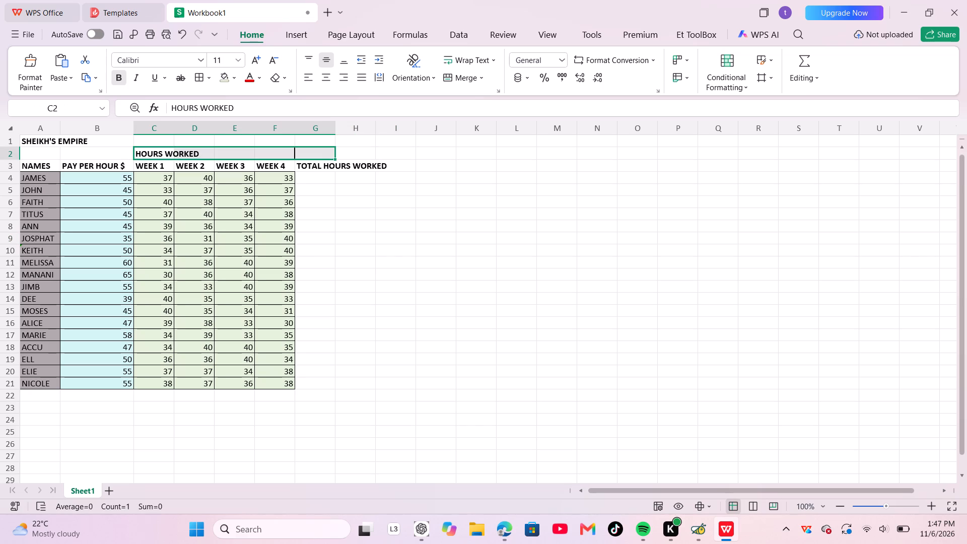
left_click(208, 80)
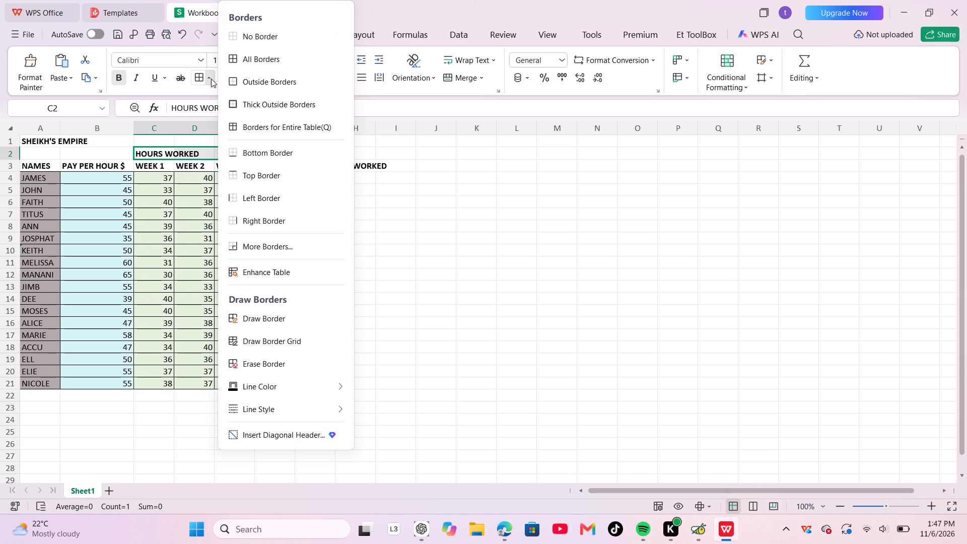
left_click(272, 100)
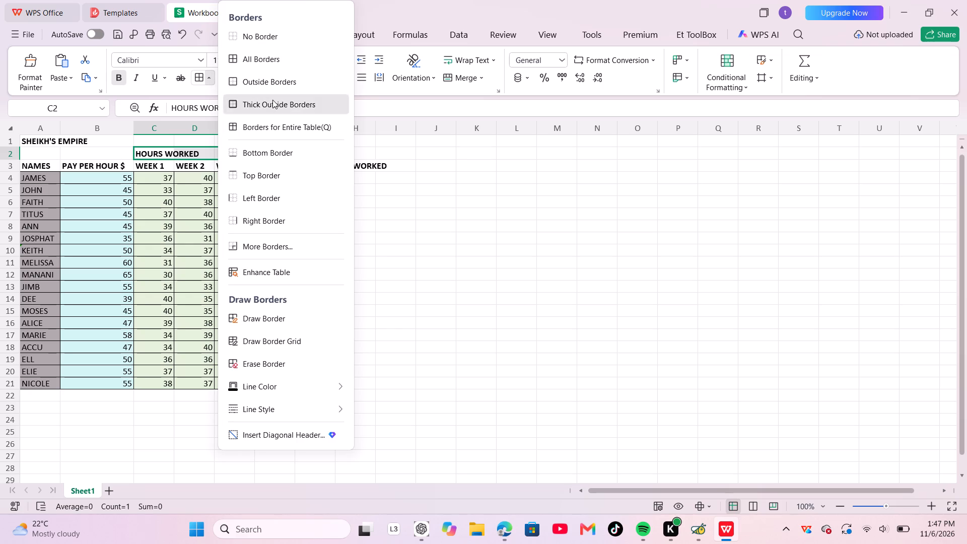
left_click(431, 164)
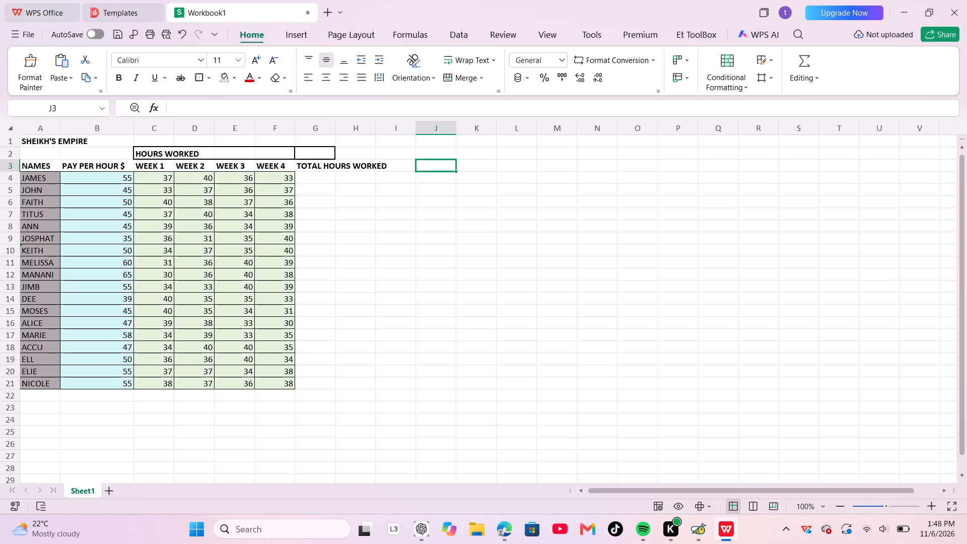
Apply regular outside borders to the heading range C2:G2 that starts at HOURS WORKED.
left_click_drag(158, 154, 314, 152)
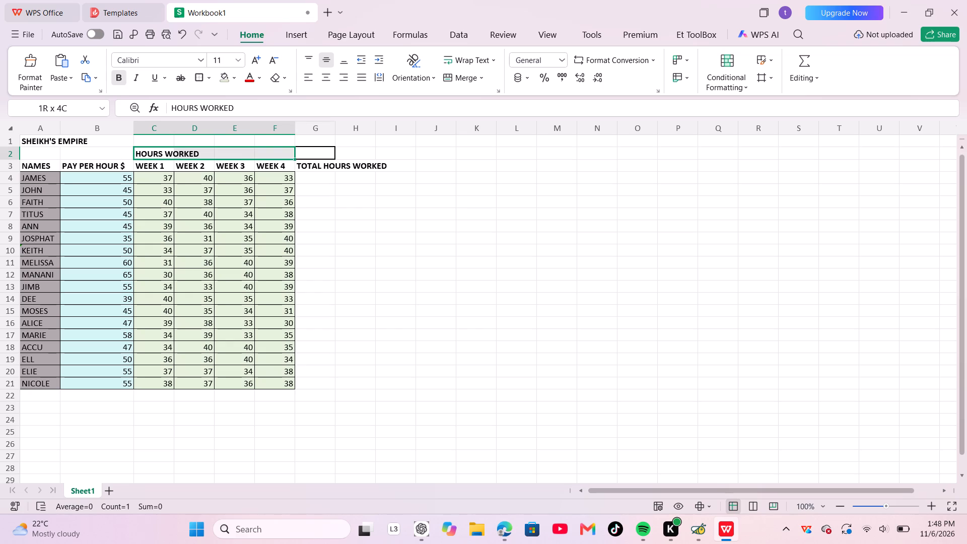
left_click_drag(314, 152, 314, 152)
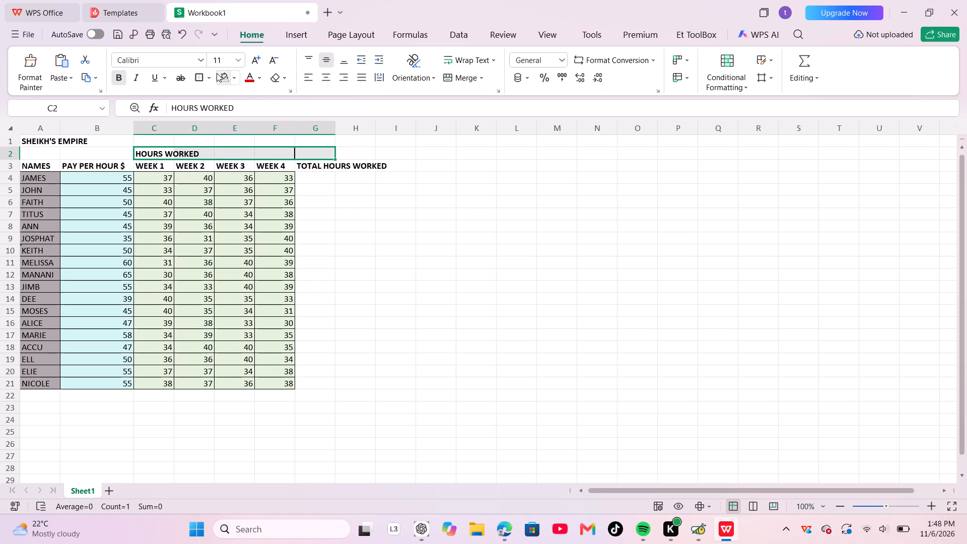
left_click(201, 76)
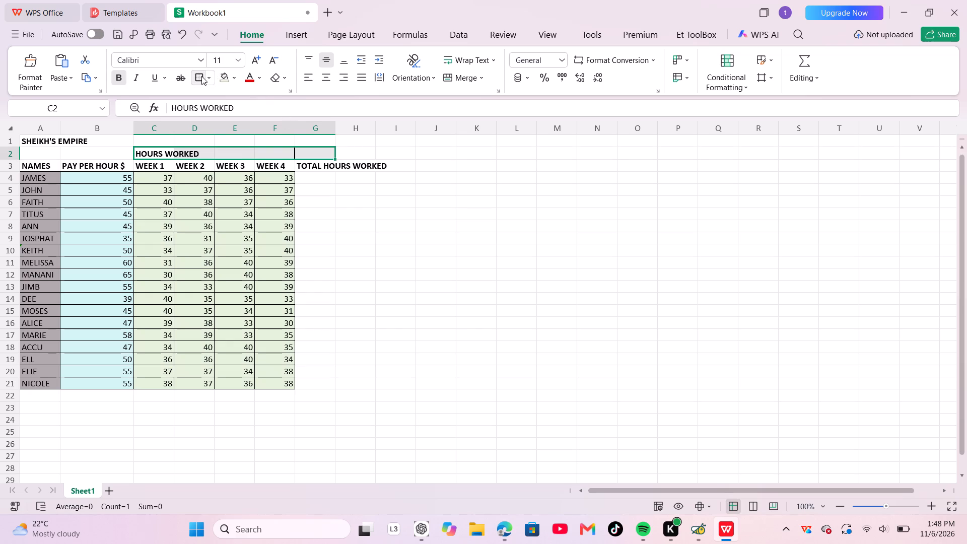
left_click(209, 76)
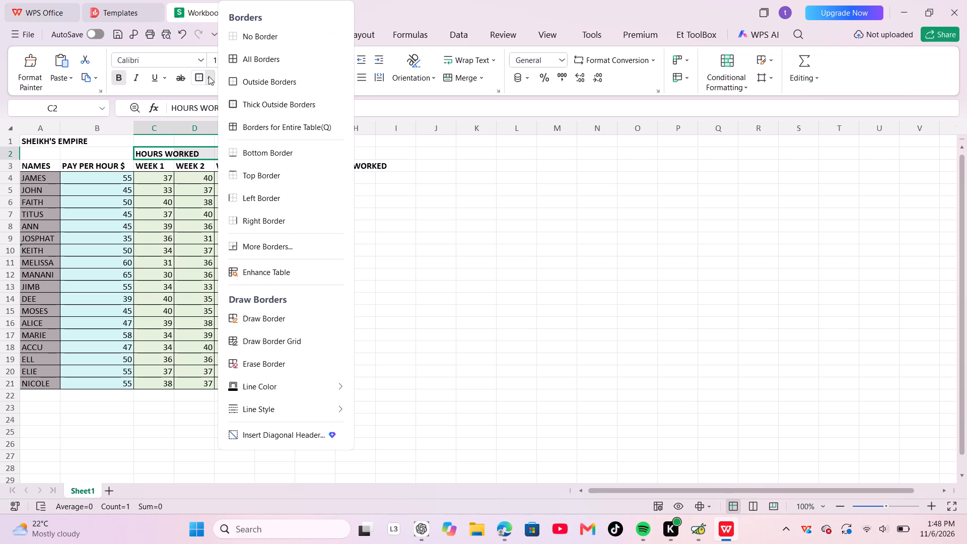
left_click(246, 77)
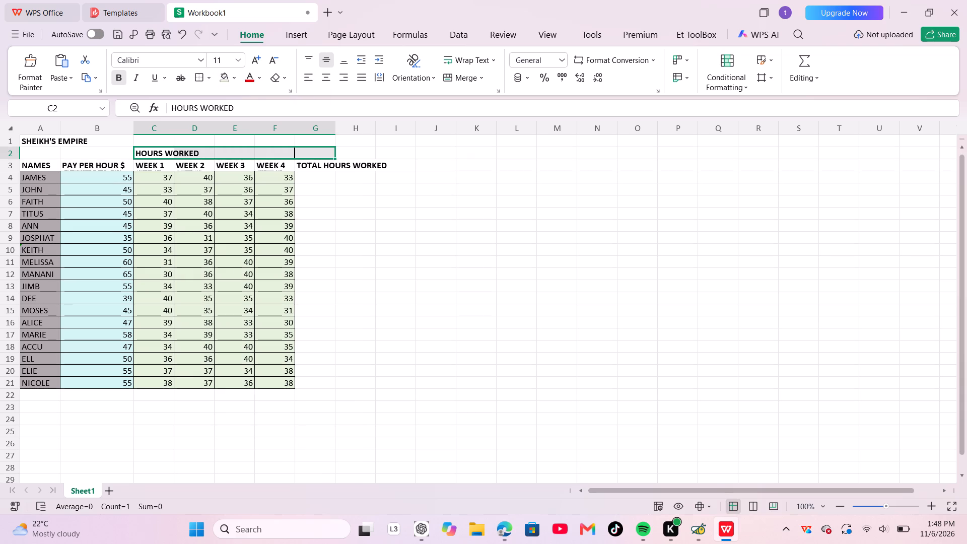
left_click(467, 177)
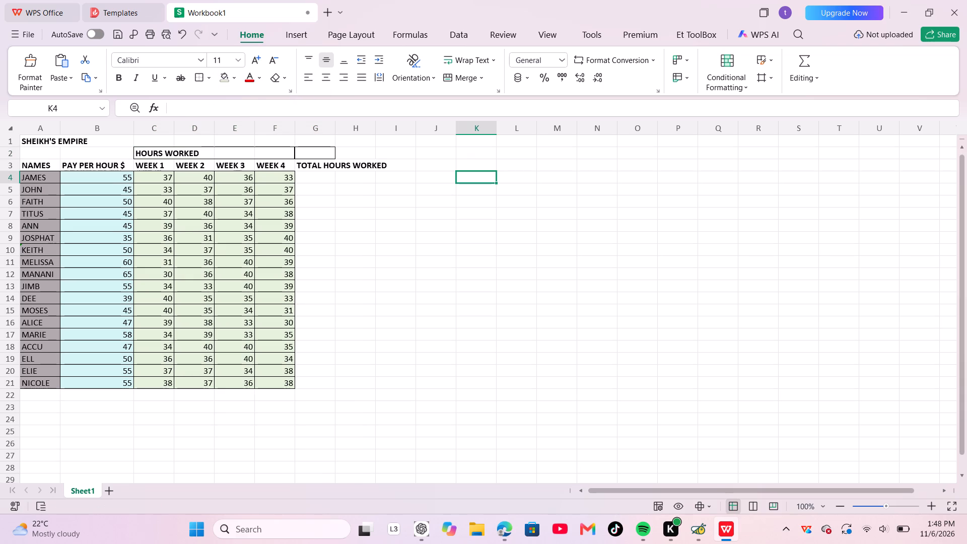
AutoFit the width of column G to the TOTAL HOURS WORKED header.
right_click(334, 129)
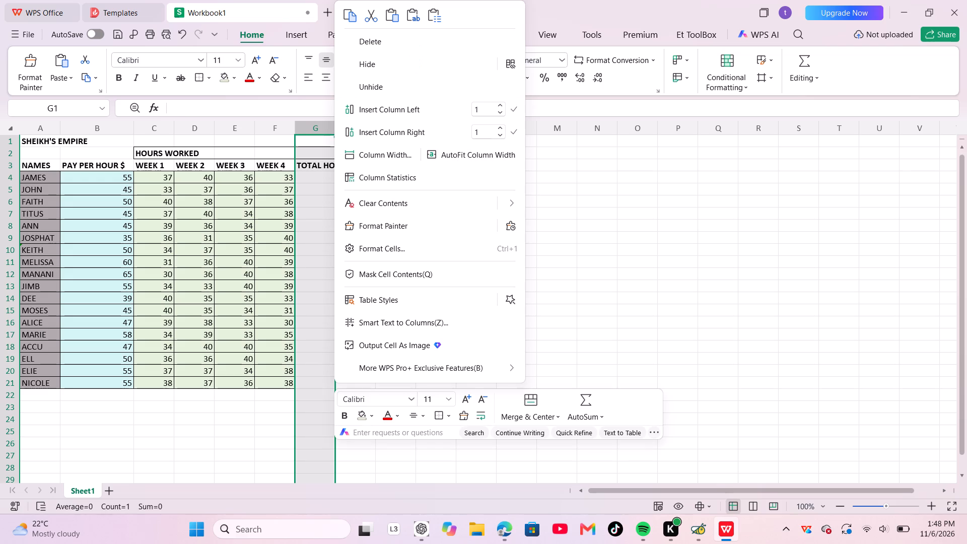
left_click(461, 152)
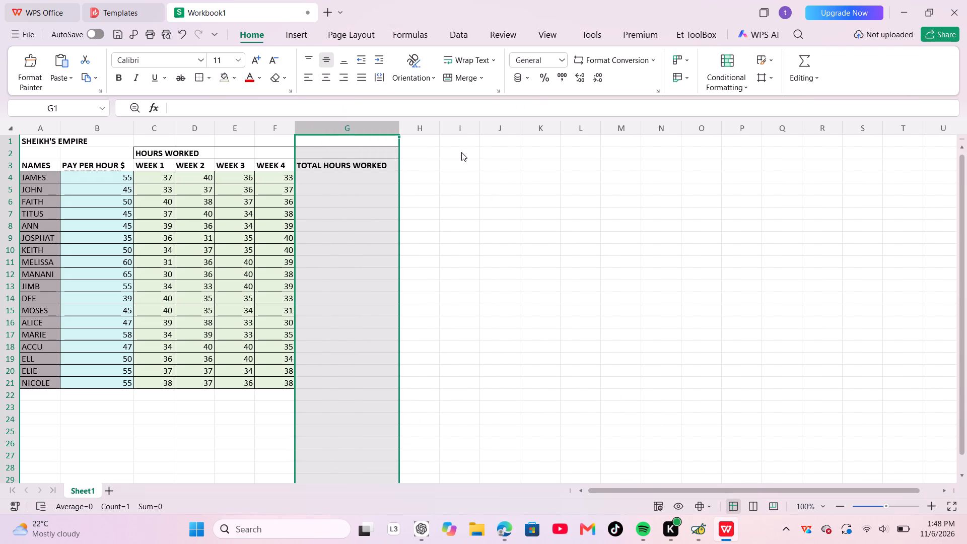
left_click(460, 221)
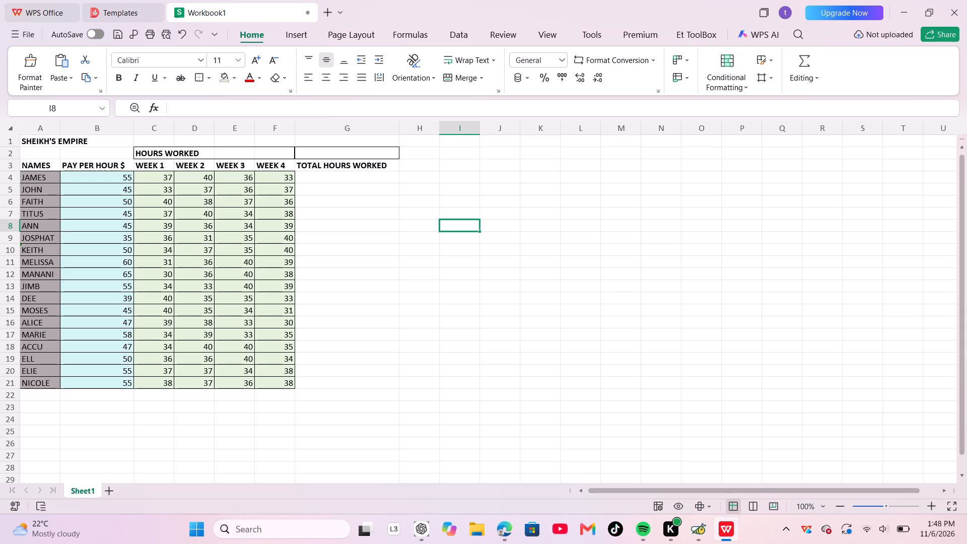
Fill G4:G21 under TOTAL HOURS WORKED with light turquoise and apply all borders.
left_click_drag(324, 177, 340, 375)
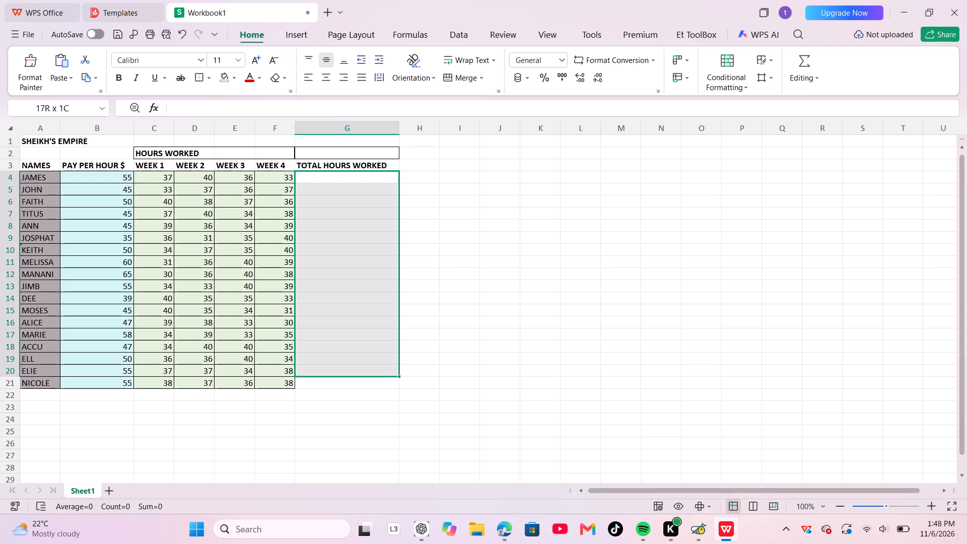
left_click_drag(340, 375, 340, 380)
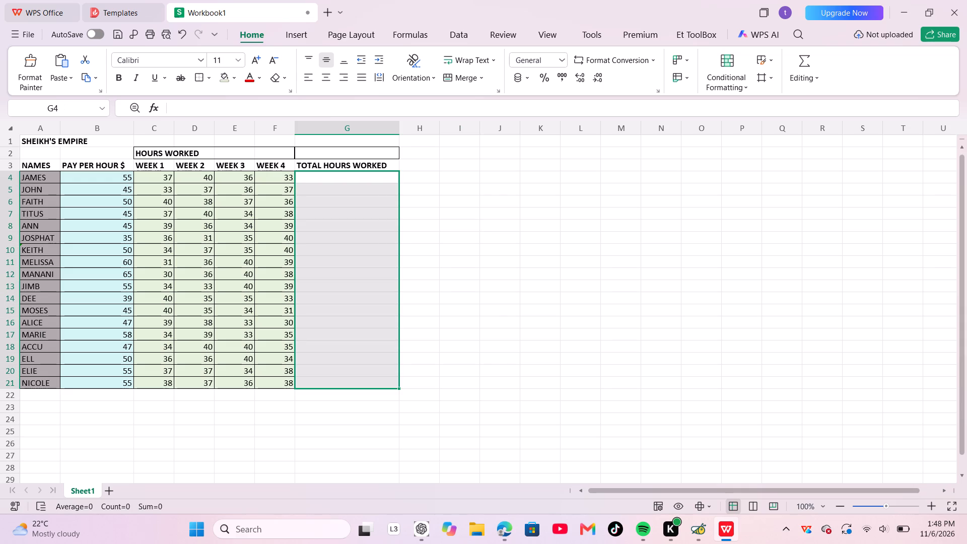
left_click(236, 75)
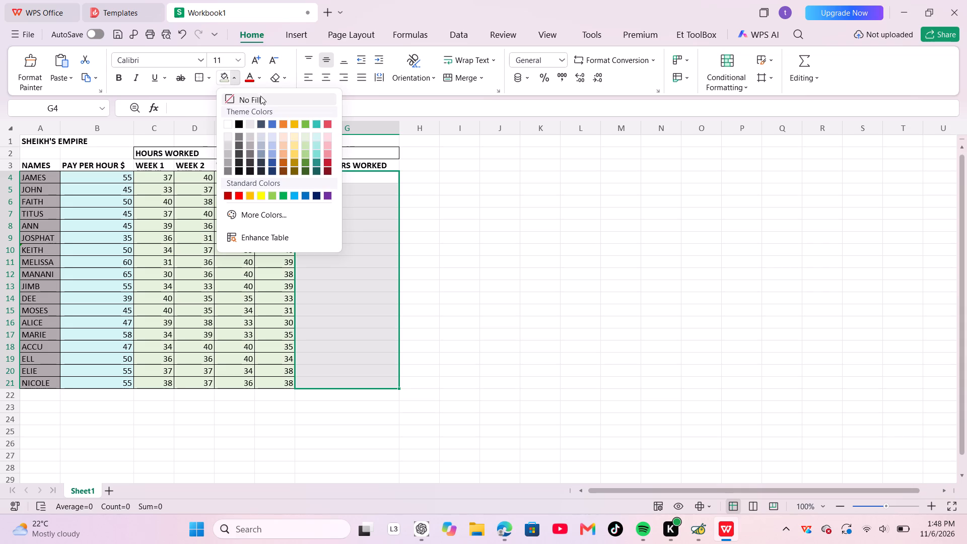
left_click(317, 145)
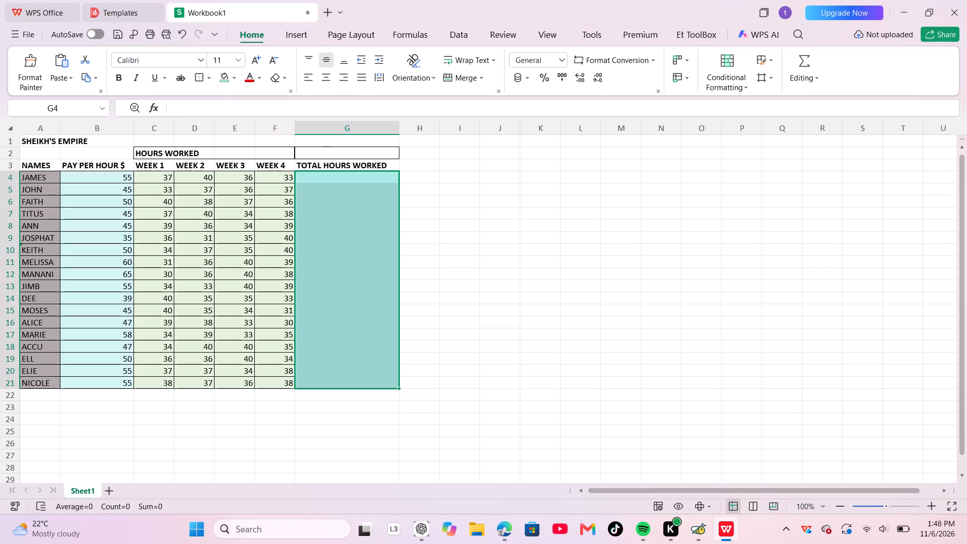
left_click(207, 77)
left_click(238, 65)
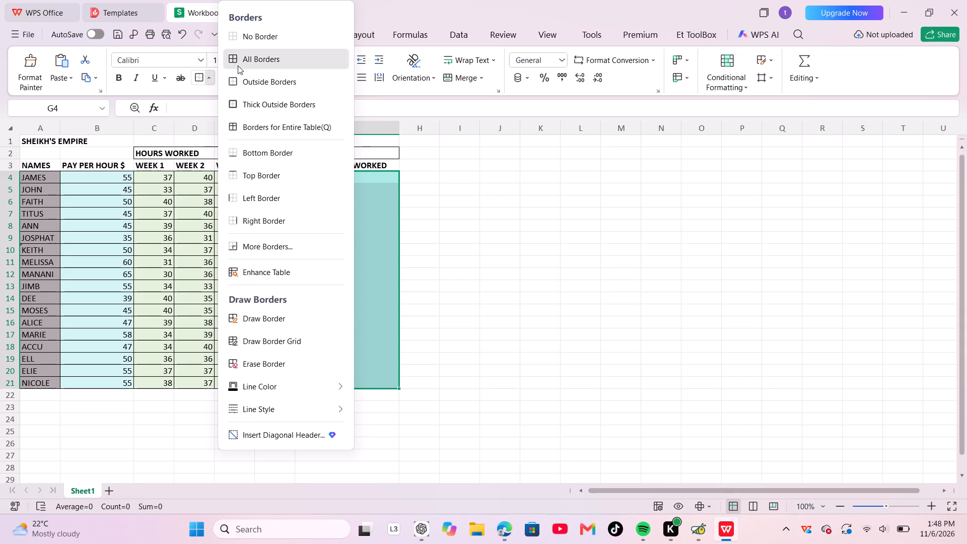
left_click(480, 234)
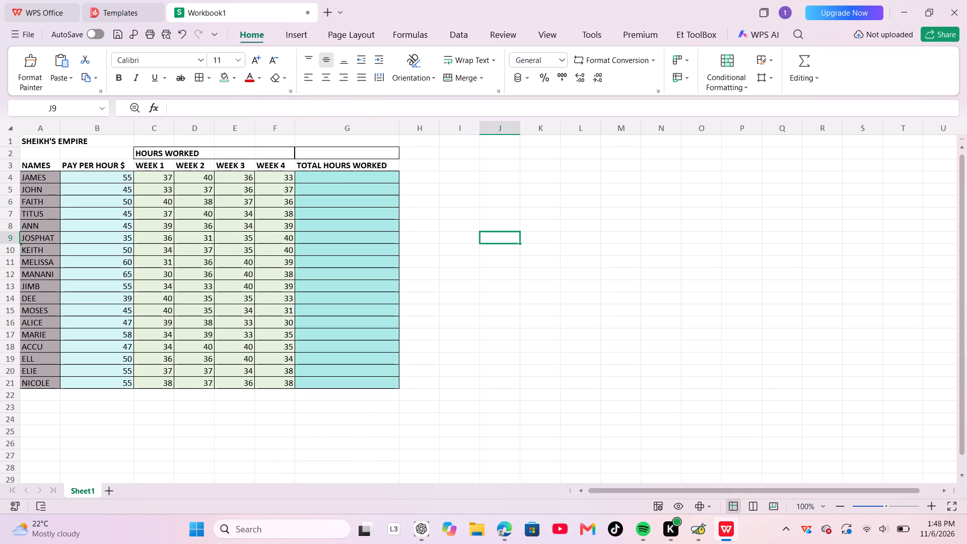
Enter the formula =SUM(C4:F4) in G4 to total JAMES's hours for WEEK 1 to WEEK 4.
left_click(331, 175)
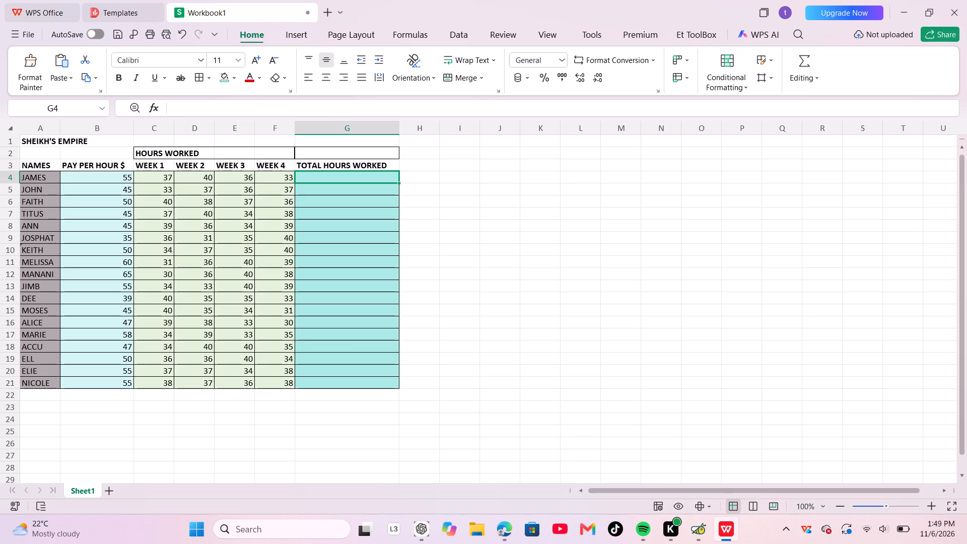
key("equal")
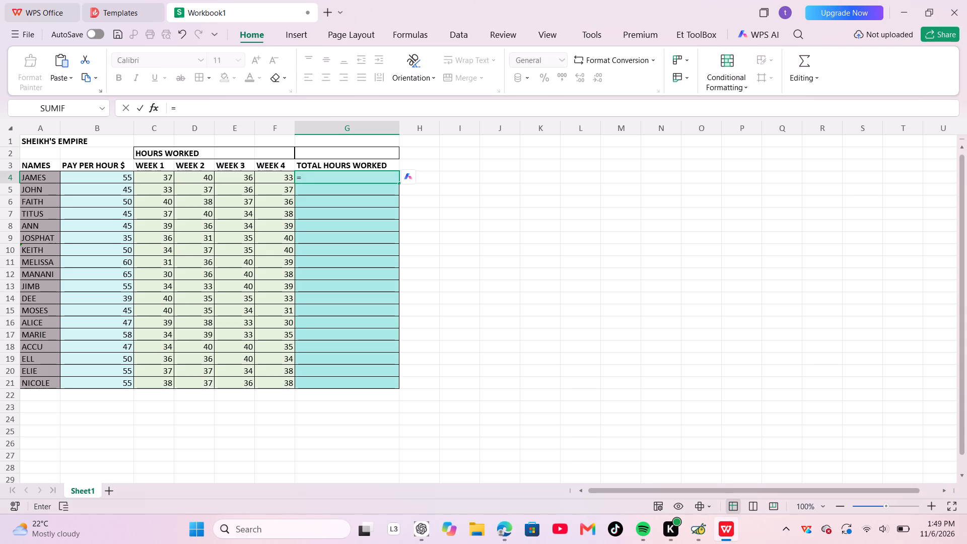
type("SU")
key("m")
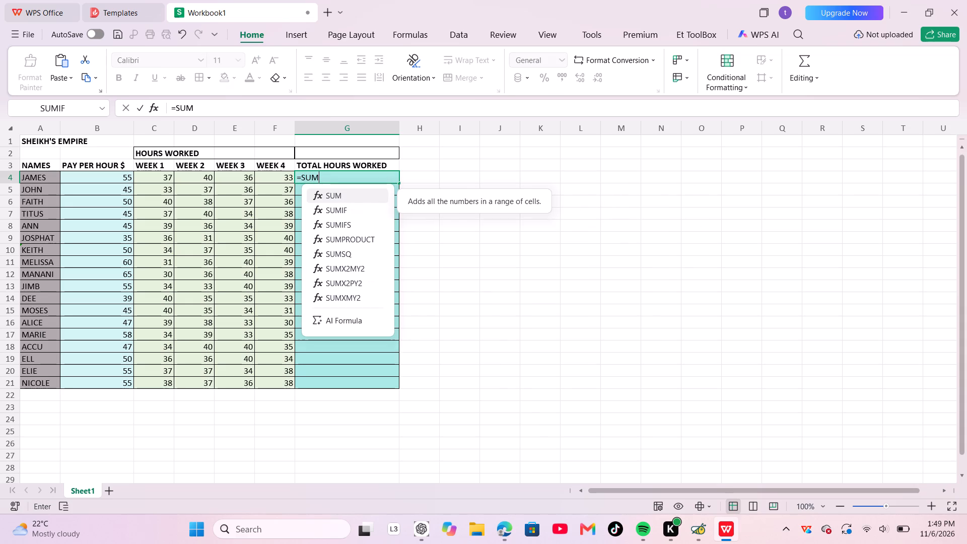
key("Return")
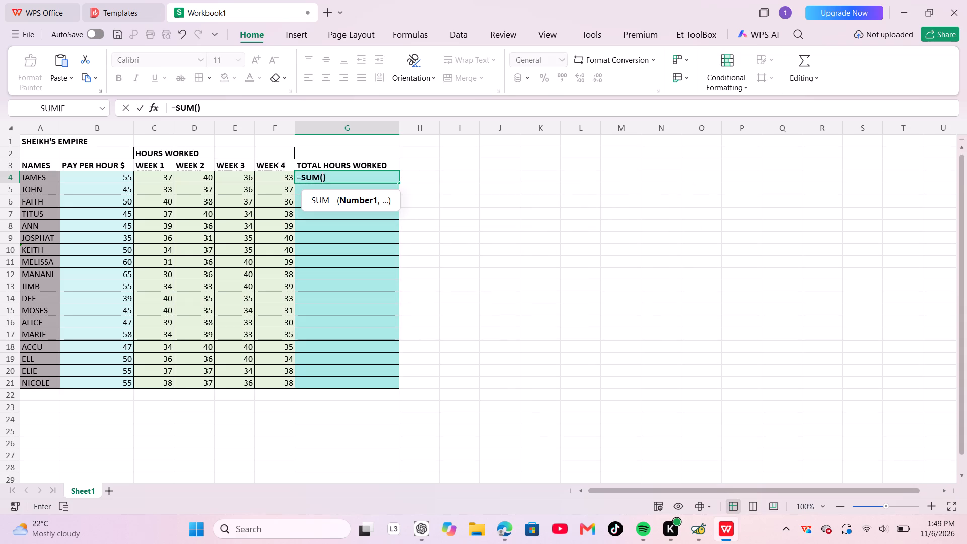
left_click_drag(160, 177, 277, 179)
key("Return")
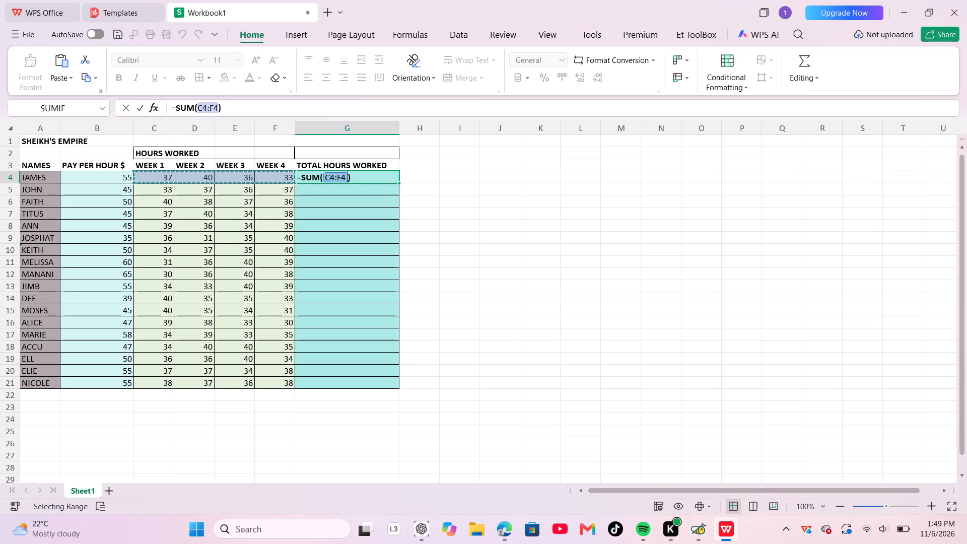
Copy the SUM formula from G4 down through G21 for all the remaining employees.
left_click(326, 179)
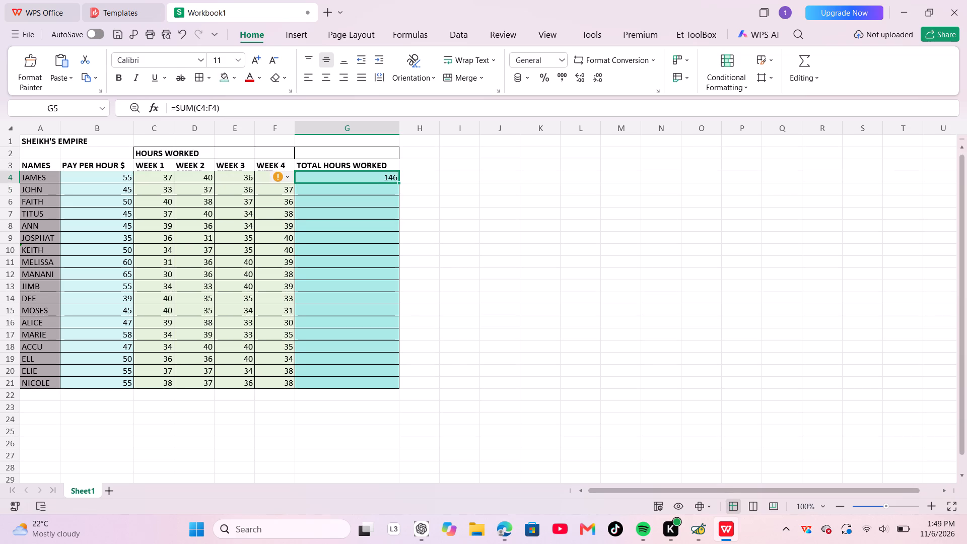
left_click_drag(400, 183, 387, 419)
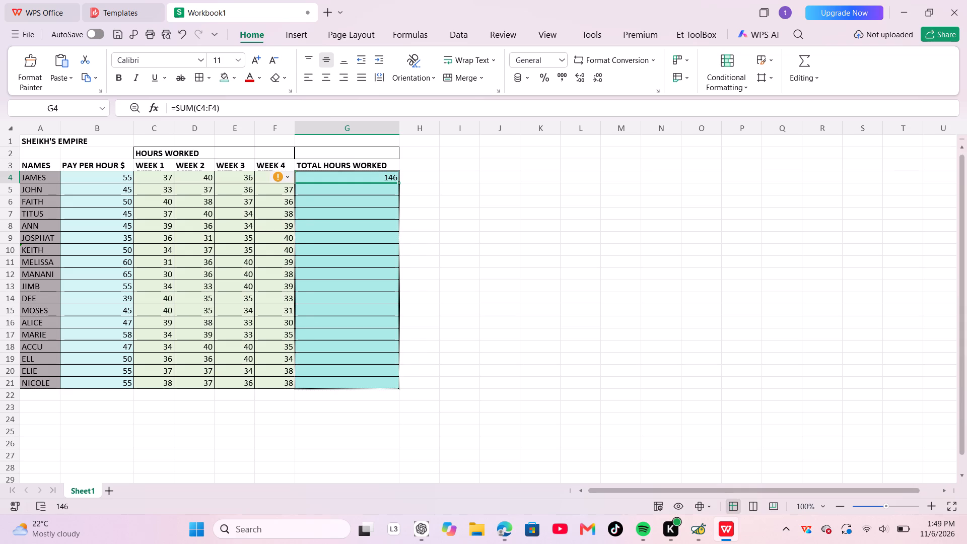
left_click_drag(387, 419, 380, 382)
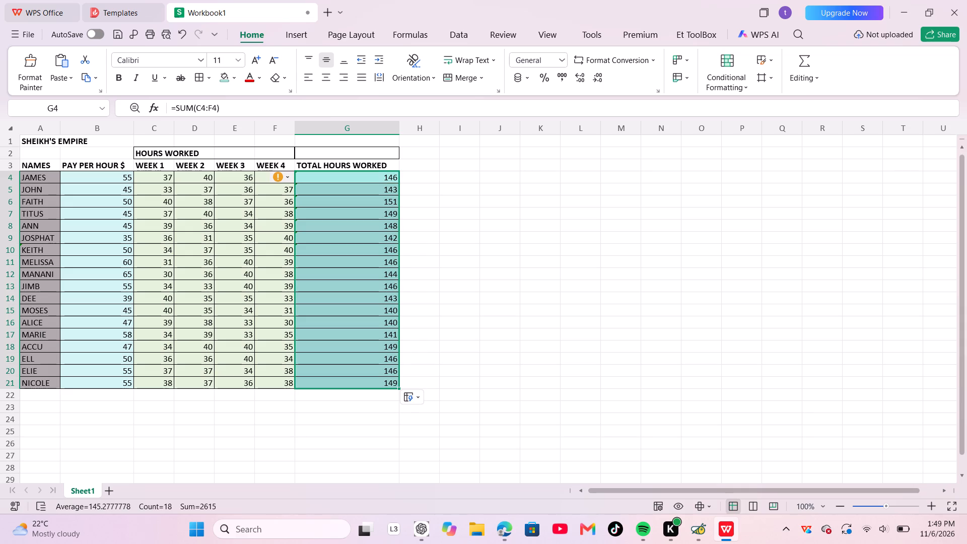
left_click(451, 336)
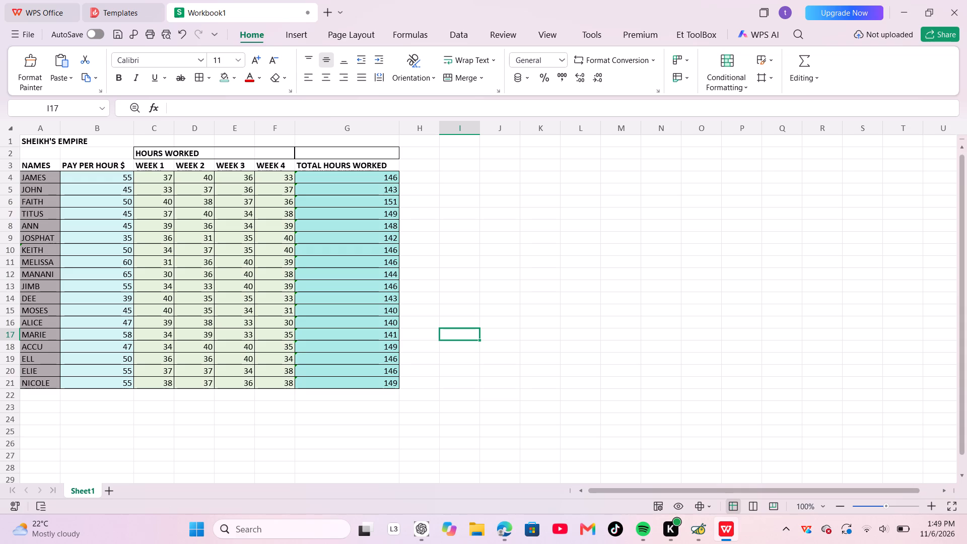
Enter the bold header TOTAL PAY in H3, beside TOTAL HOURS WORKED.
left_click(547, 225)
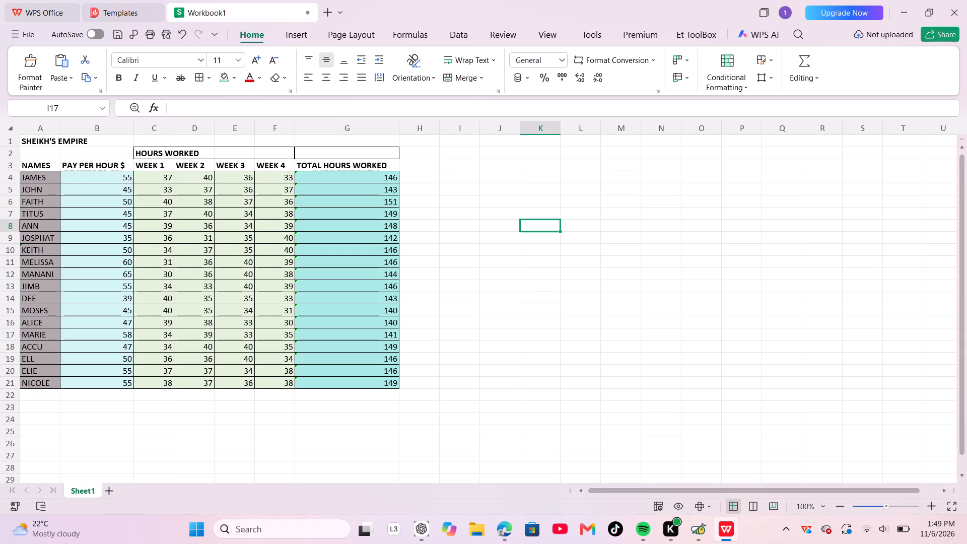
left_click(424, 178)
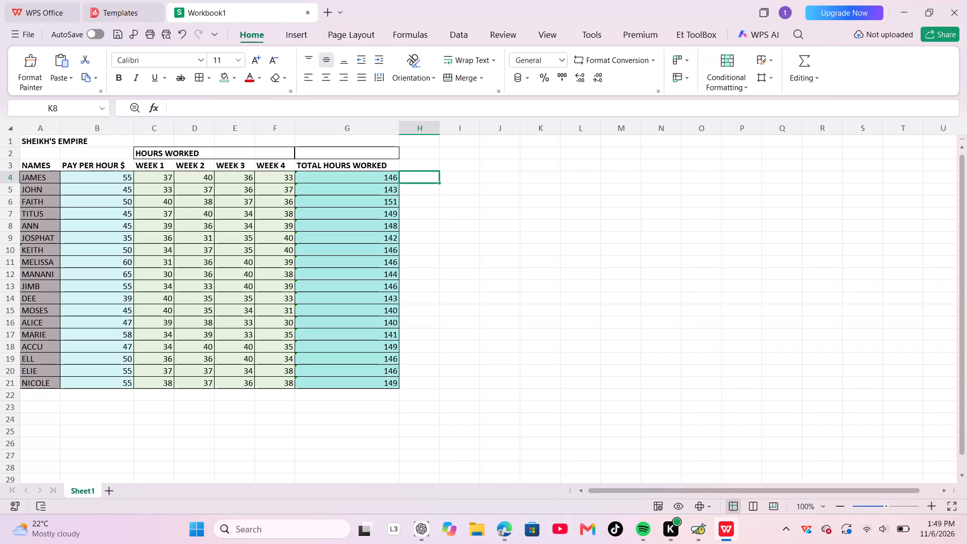
left_click(418, 163)
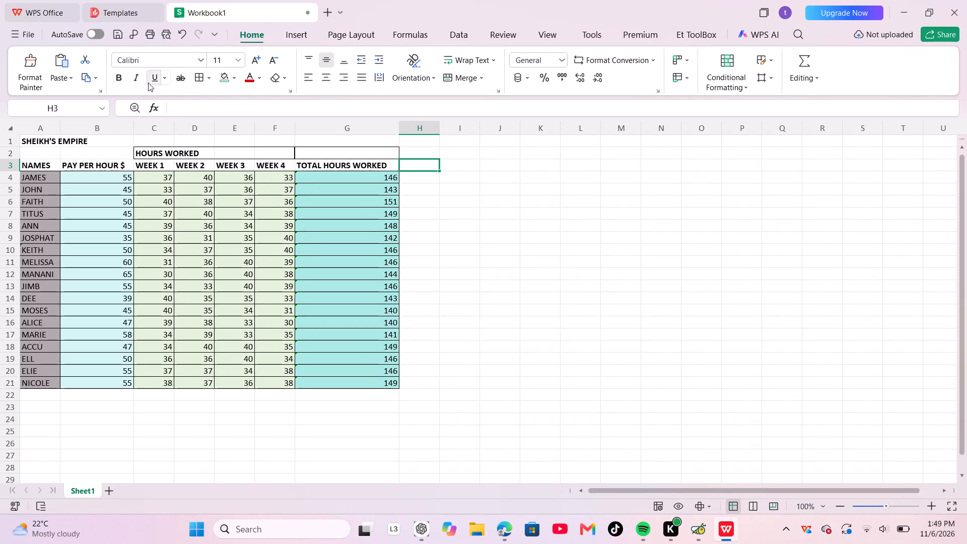
left_click(124, 76)
key("t")
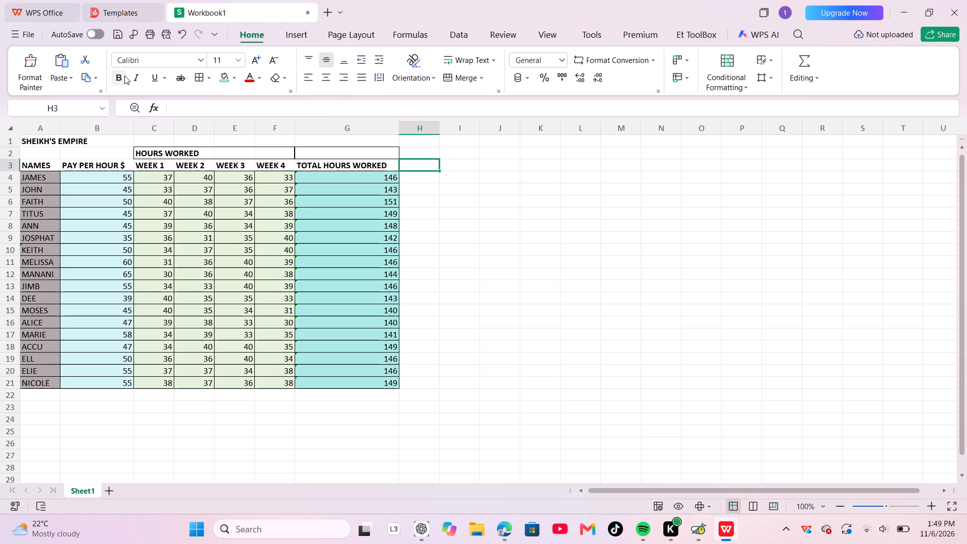
key("o")
type("TAL PAY")
key("Return")
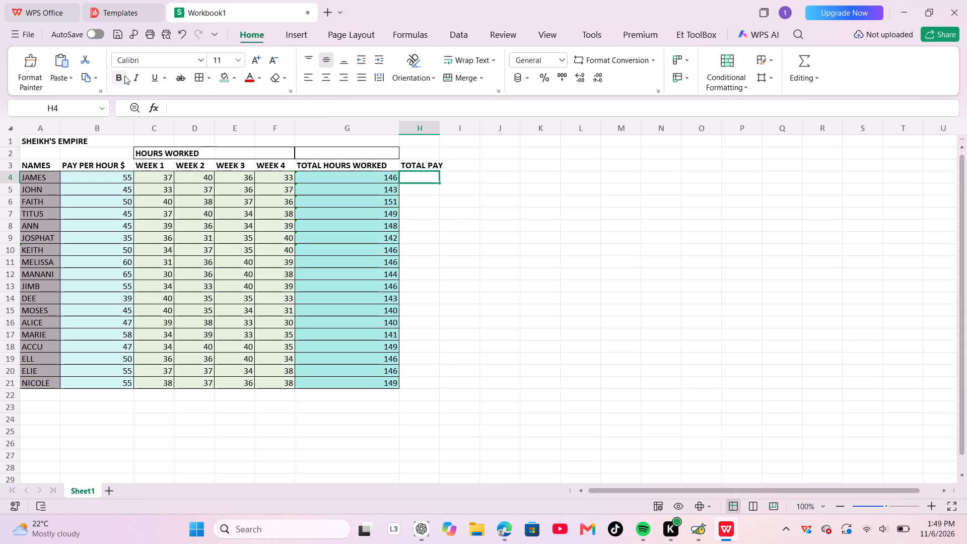
left_click(508, 221)
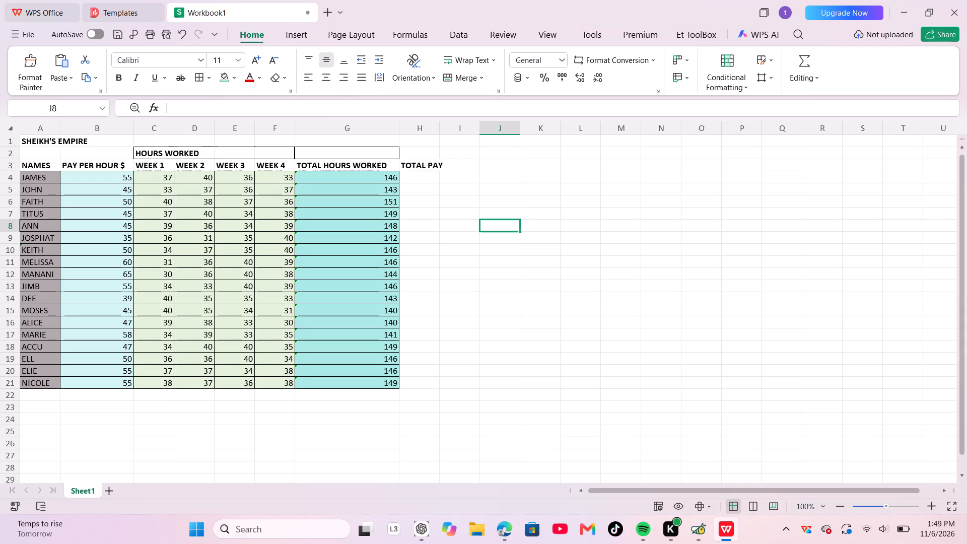
AutoFit the width of column H to the TOTAL PAY header.
right_click(439, 128)
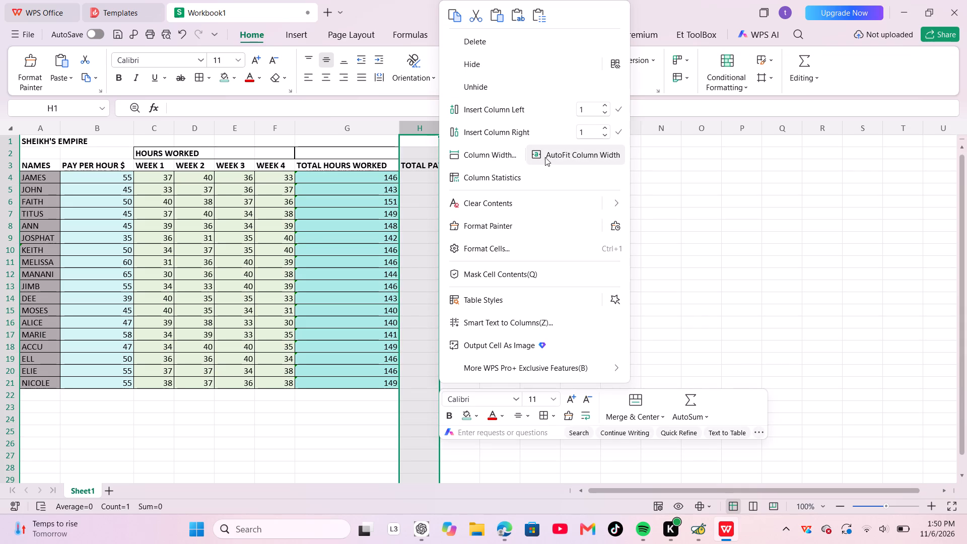
left_click(545, 157)
left_click(515, 193)
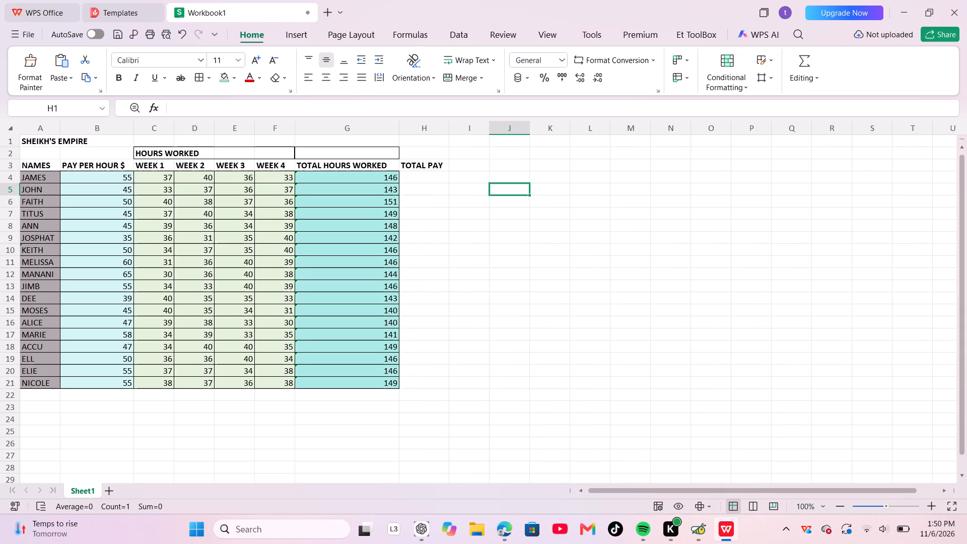
Fill H4:H21 under TOTAL PAY with light green and apply all borders.
left_click_drag(420, 175, 416, 247)
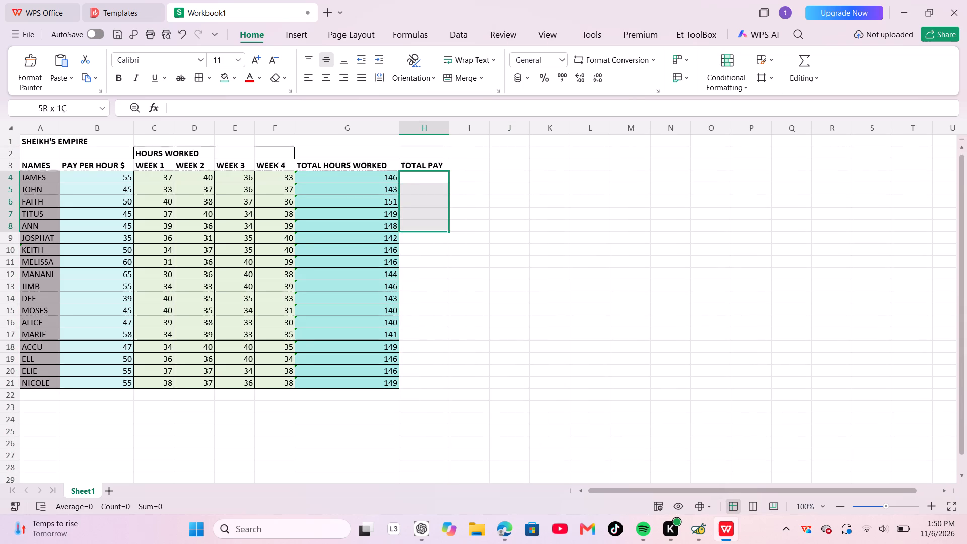
left_click_drag(416, 247, 414, 378)
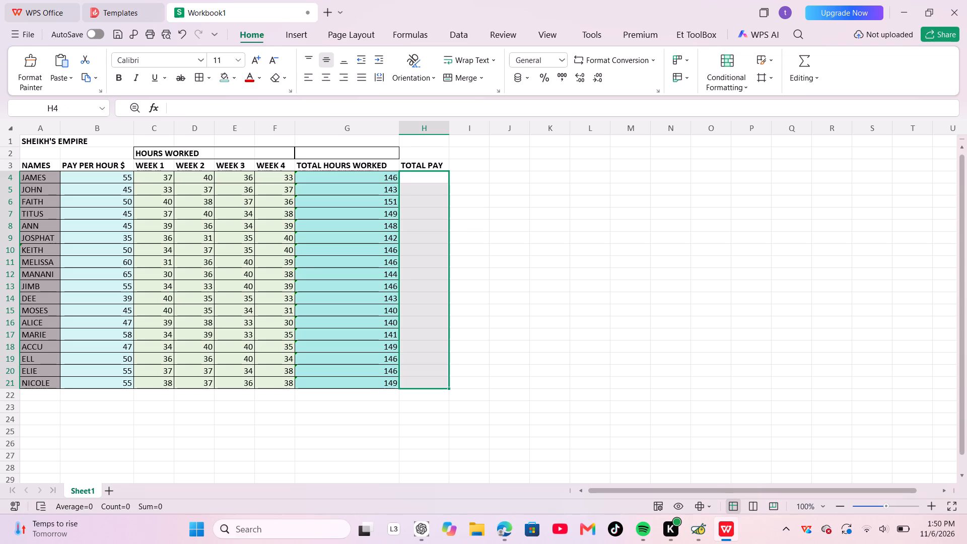
left_click(236, 82)
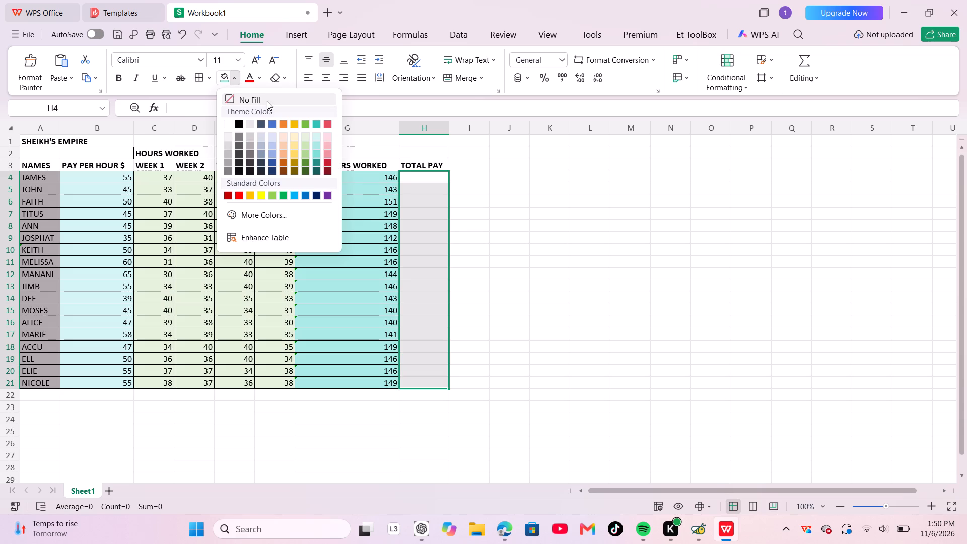
left_click(304, 143)
left_click(204, 80)
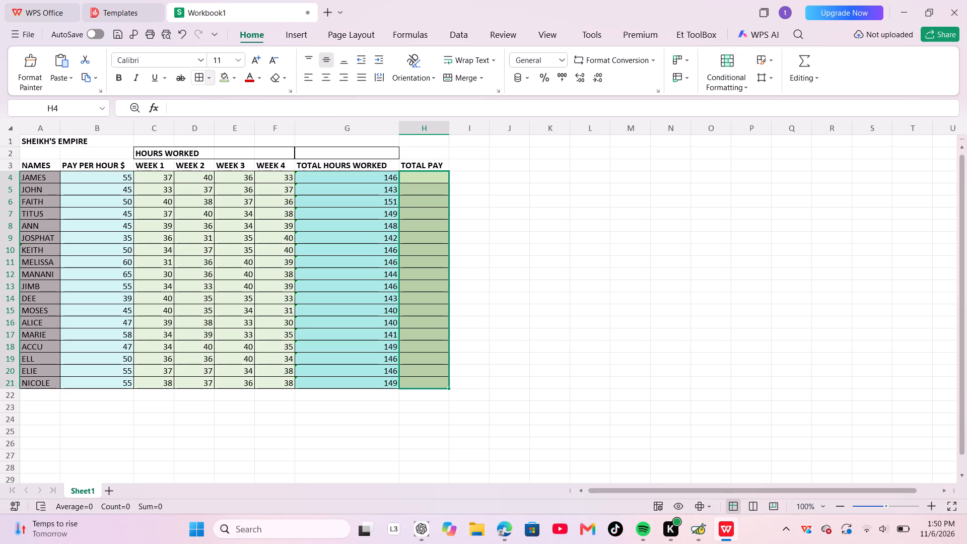
left_click(535, 188)
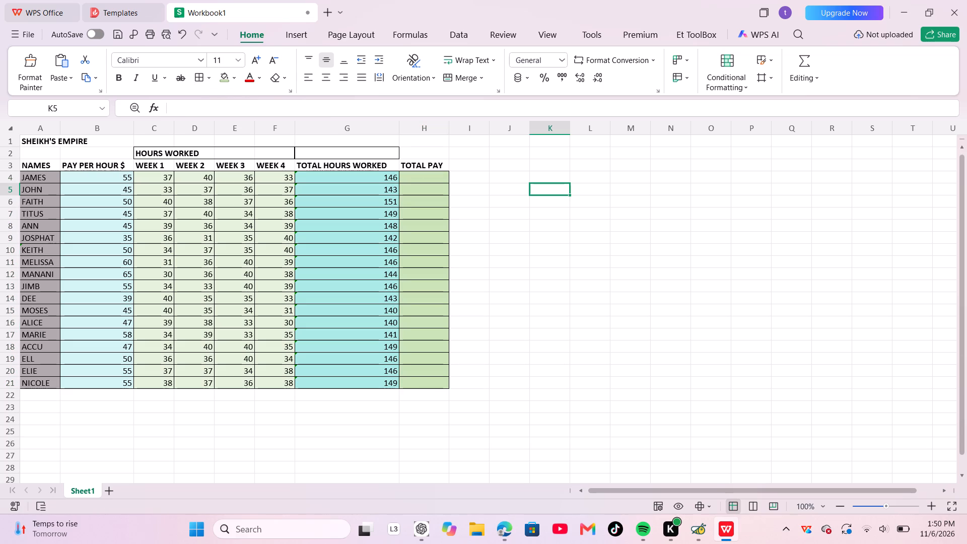
Enter the formula =B4*G4 in H4 to calculate JAMES's total pay from hourly pay and total hours.
left_click(423, 176)
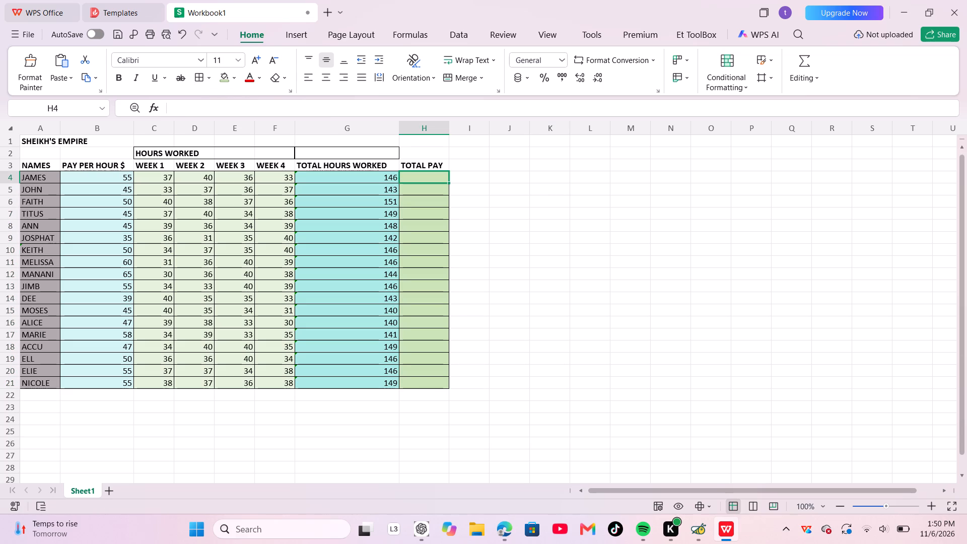
key("equal")
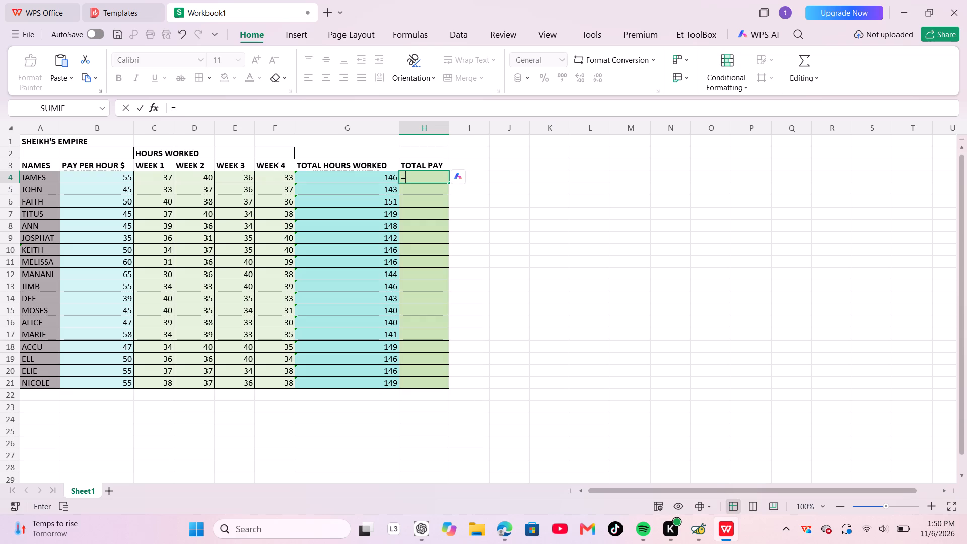
left_click(122, 178)
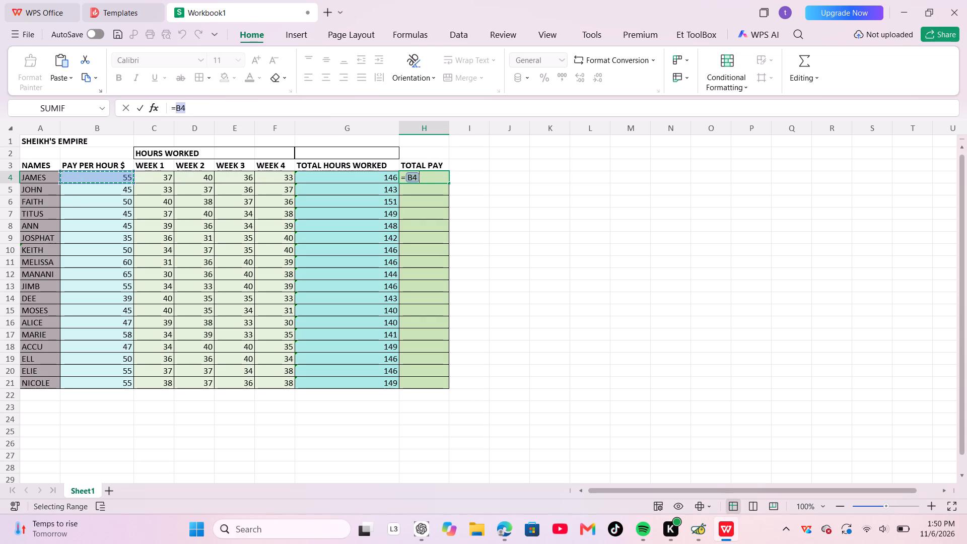
key("shift+asterisk")
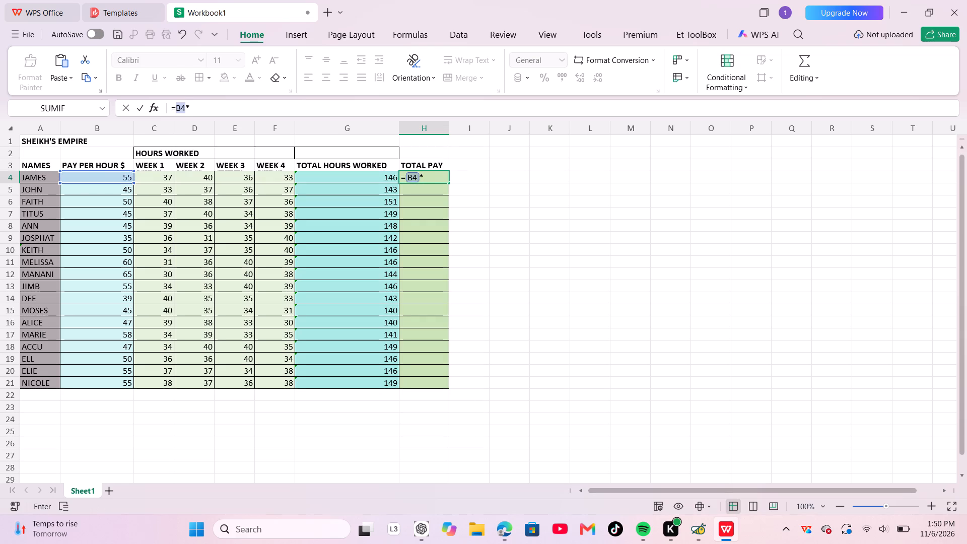
left_click(339, 178)
key("Return")
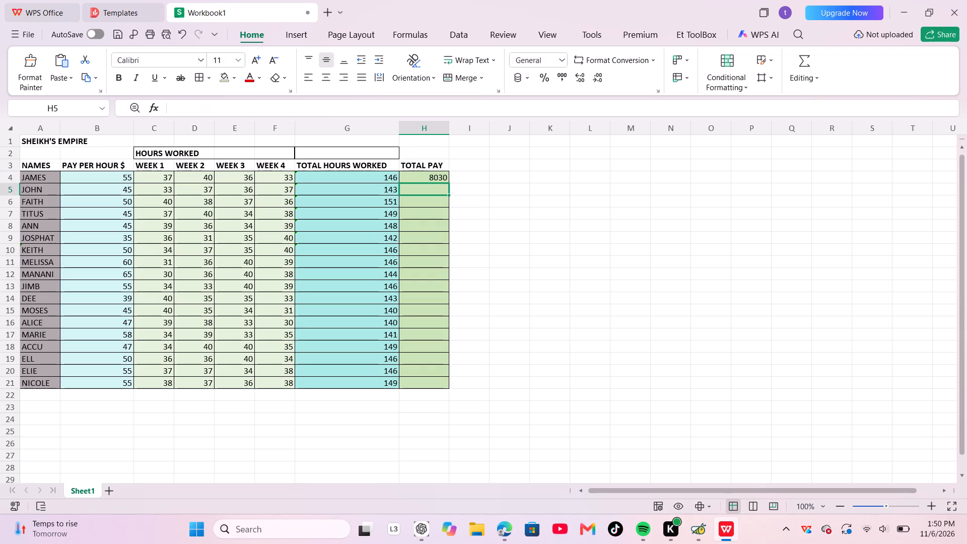
Copy the total pay formula from H4 down through H21 for all the remaining employees.
left_click(434, 172)
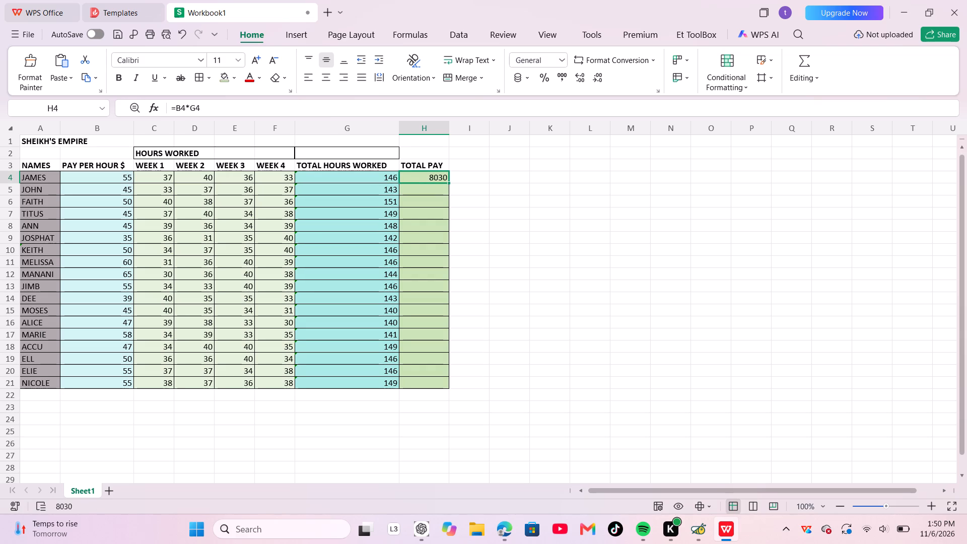
left_click_drag(448, 182, 439, 259)
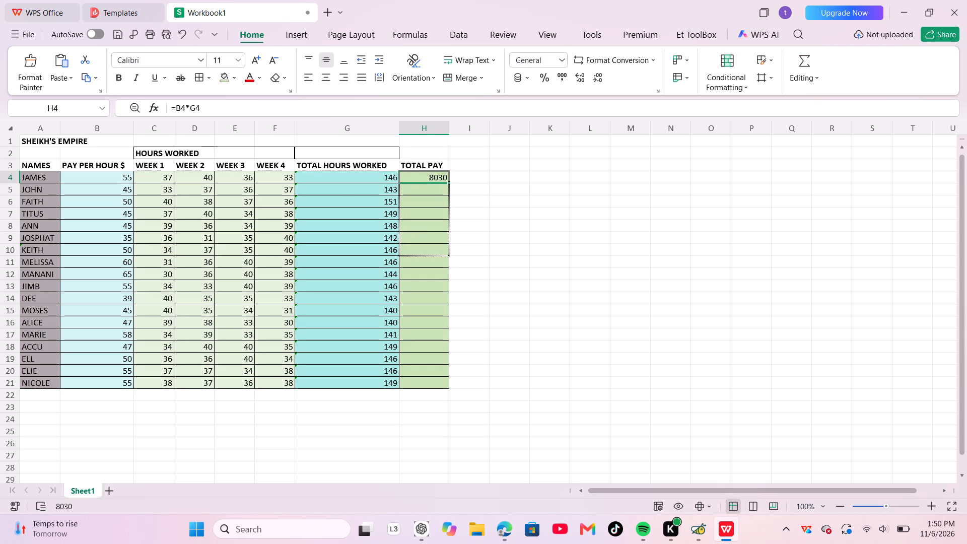
left_click_drag(439, 259, 445, 416)
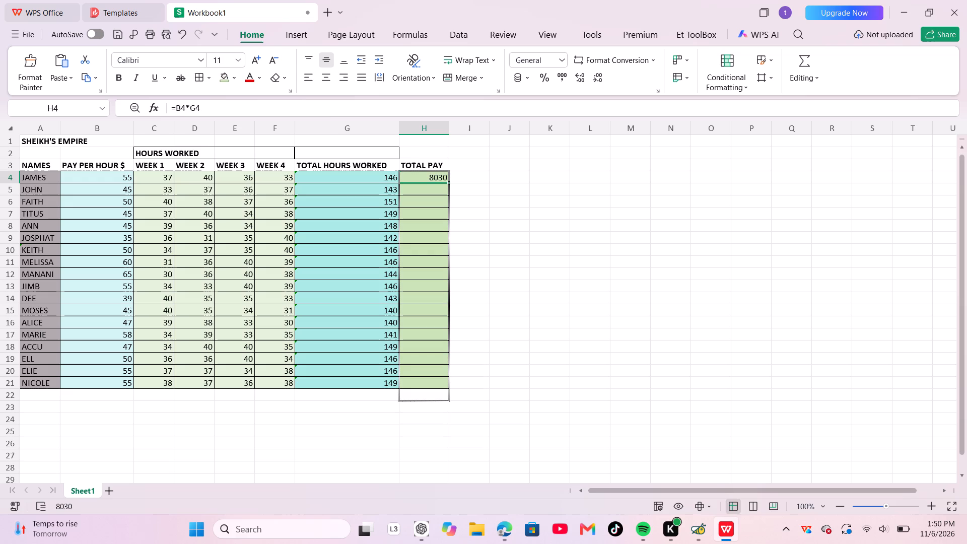
left_click_drag(445, 416, 444, 387)
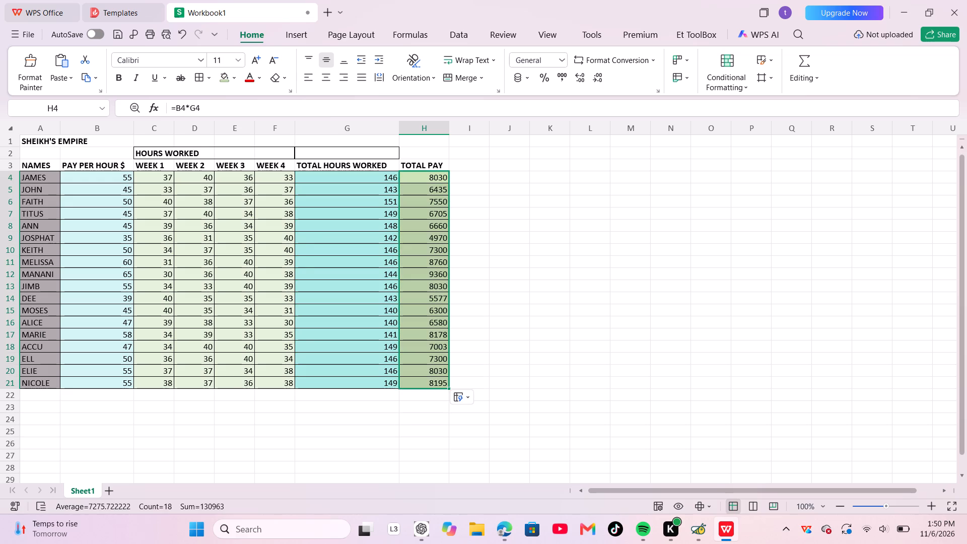
left_click(516, 355)
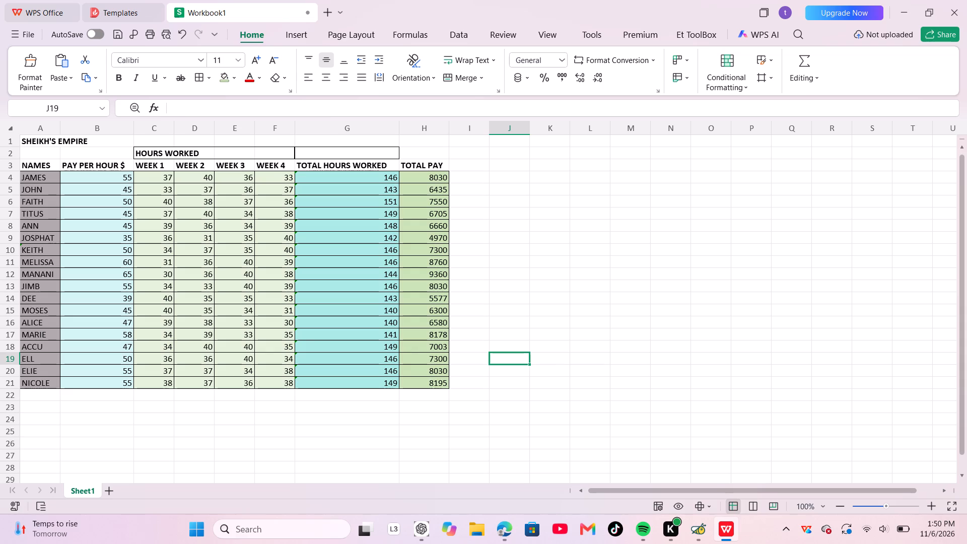
Enter the bold label TOTAL SHEIKH'S PAYOUT in A23, below the employee table.
left_click(44, 408)
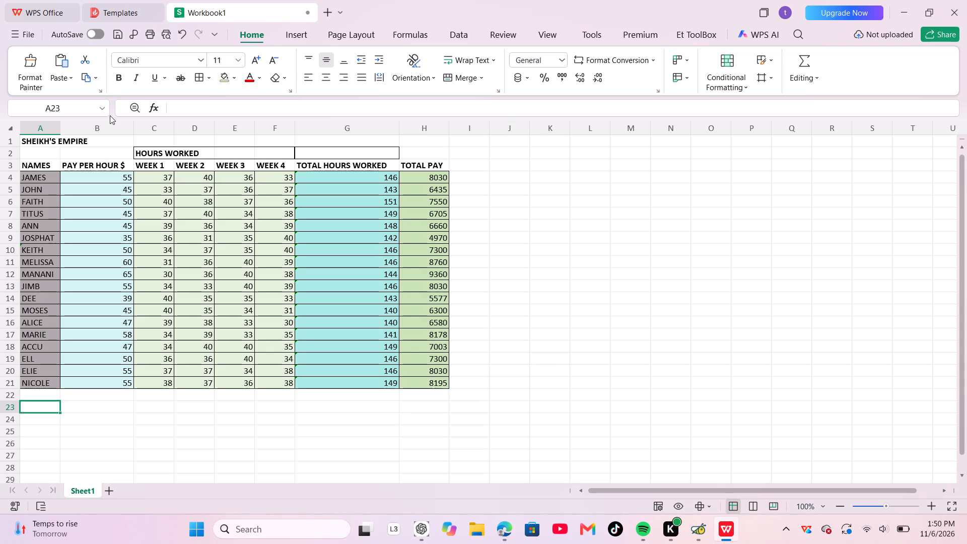
left_click(119, 73)
type("TO")
type("TAL SHEIKH")
type("'S PAYOUT")
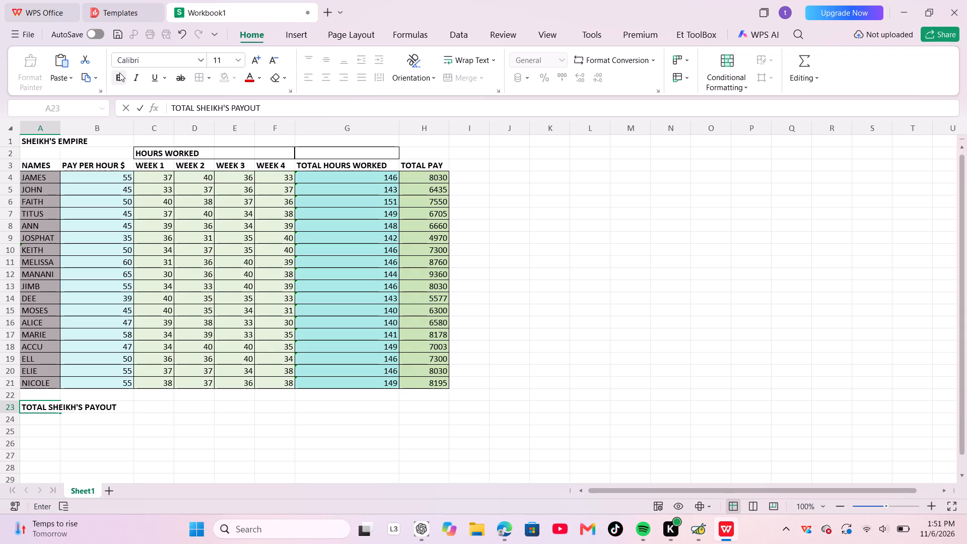
key("Return")
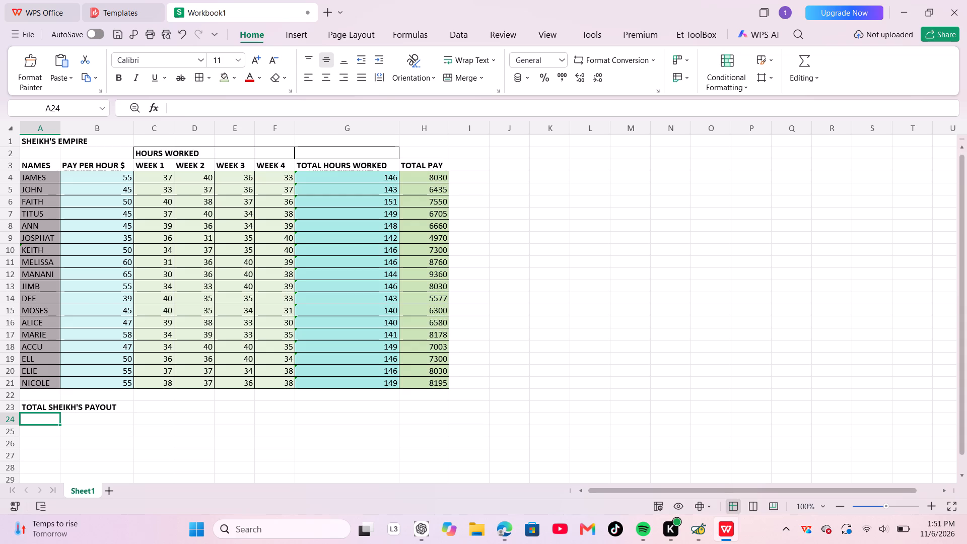
AutoFit the width of column A to the TOTAL SHEIKH'S PAYOUT label.
right_click(58, 125)
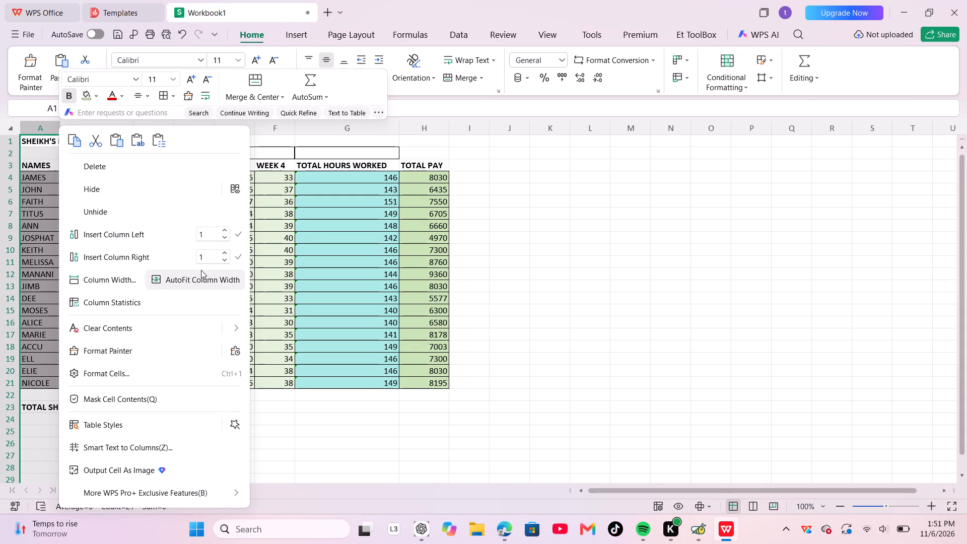
left_click(201, 273)
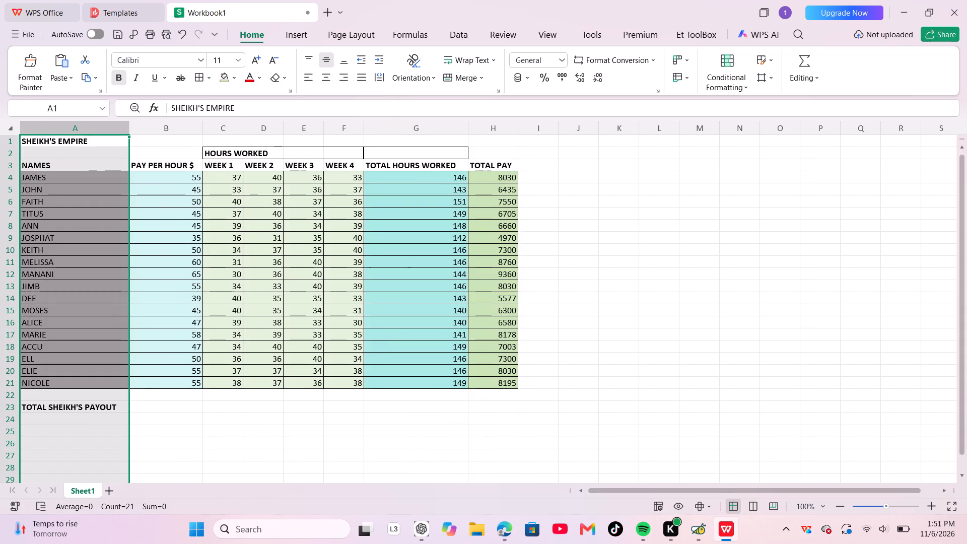
left_click(253, 391)
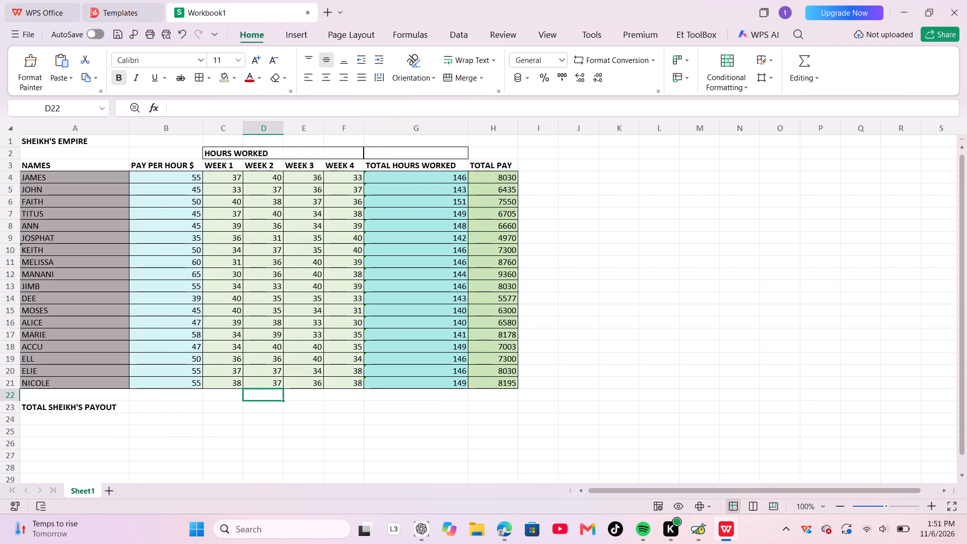
Fill the TOTAL SHEIKH'S PAYOUT row, A23:H23, with light gold and apply borders to all its cells.
left_click_drag(37, 407, 218, 419)
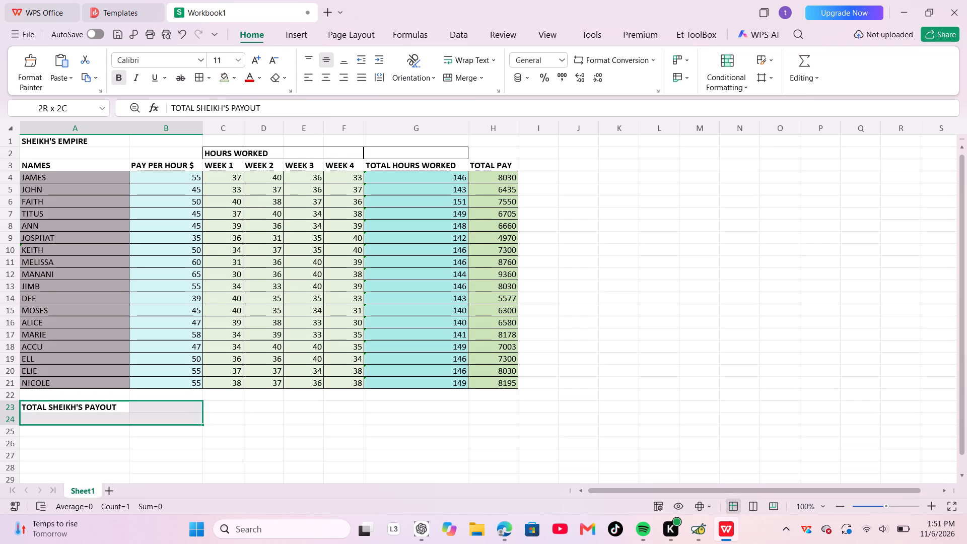
left_click_drag(218, 419, 490, 402)
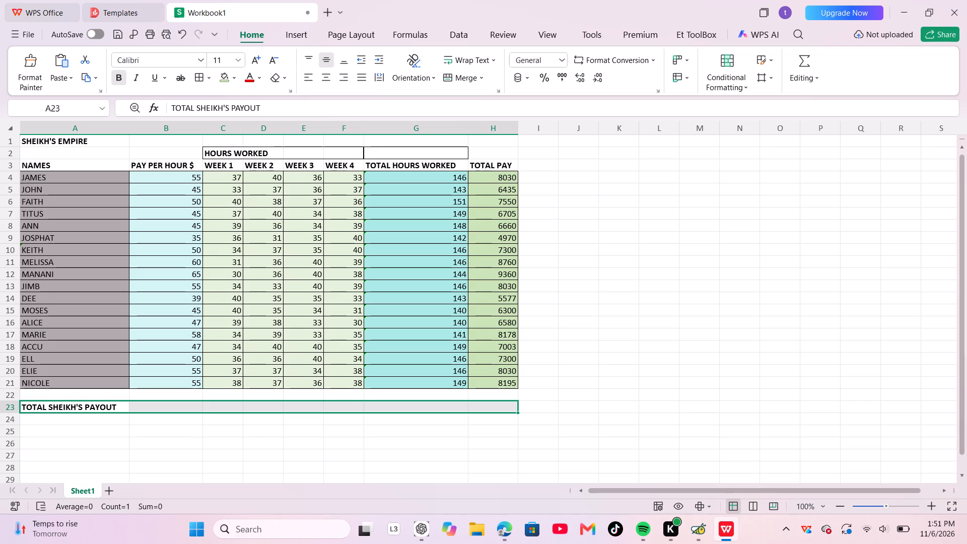
left_click(235, 83)
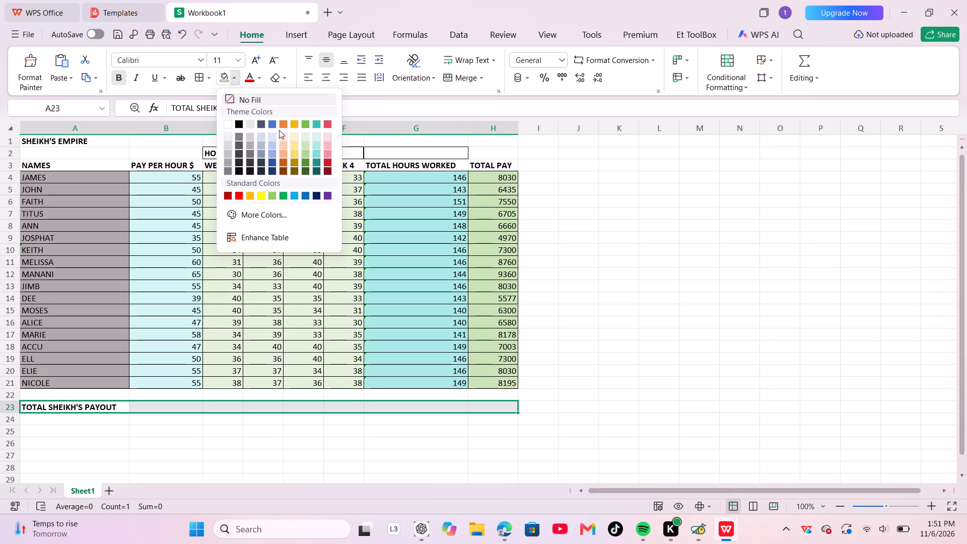
left_click(297, 152)
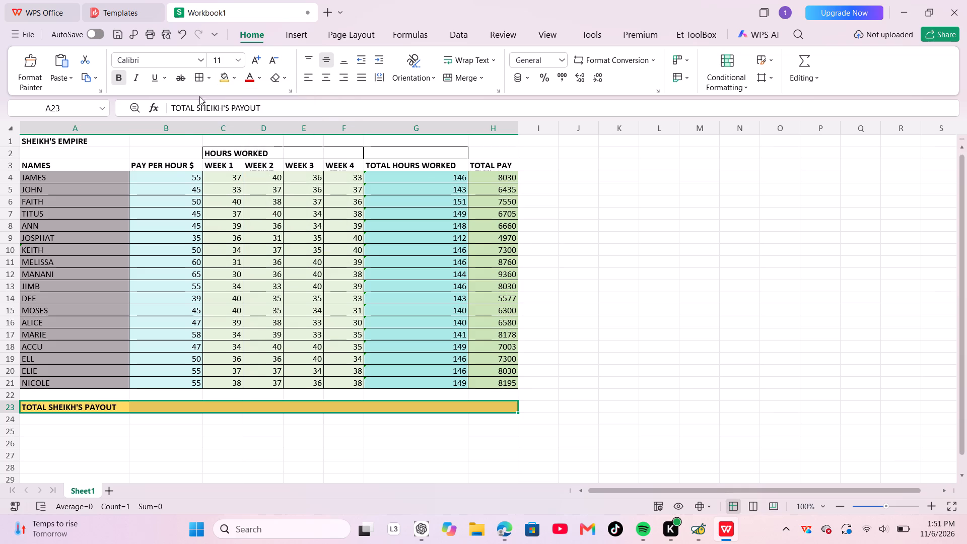
left_click(196, 81)
left_click(638, 163)
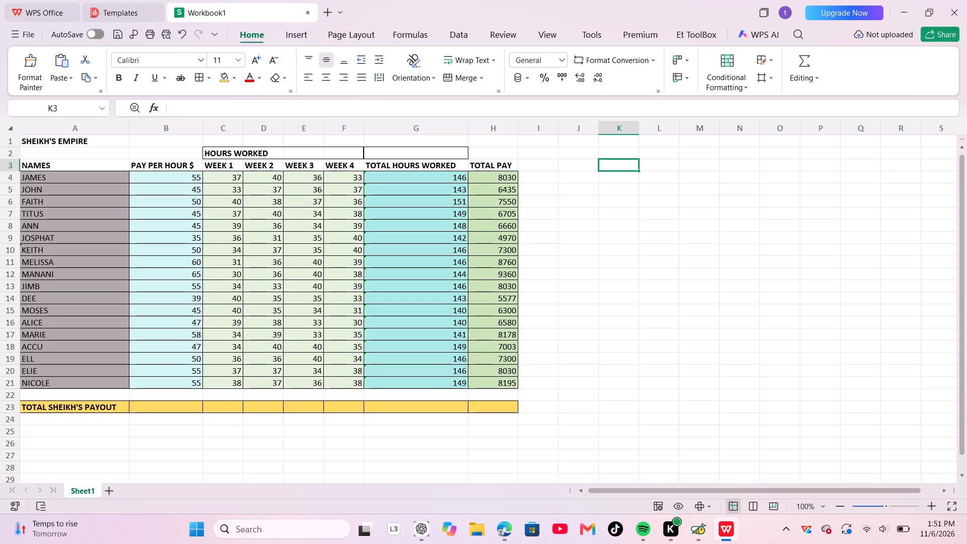
Enter the formula =SUM(H4:H21) in H23 to total the pay of all employees.
left_click(497, 404)
key("equal")
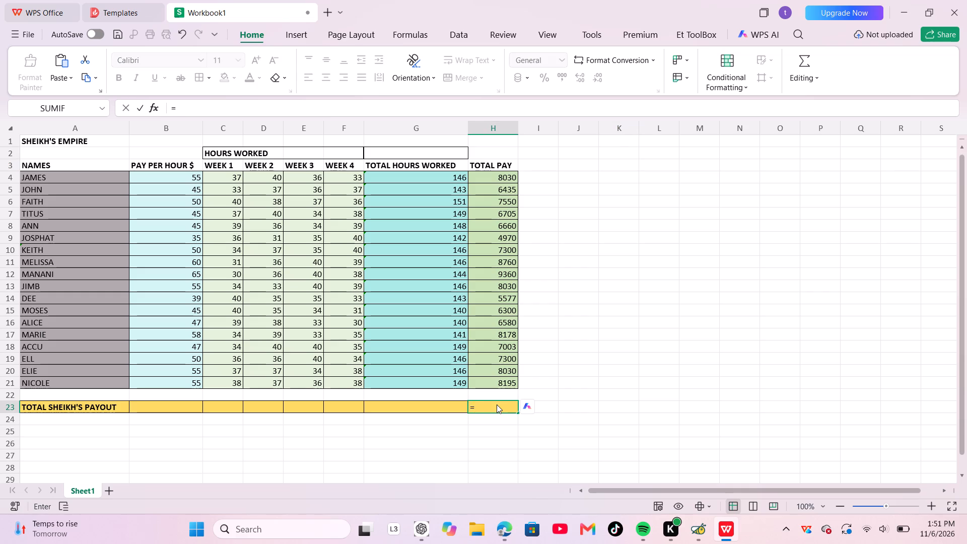
type("SUM")
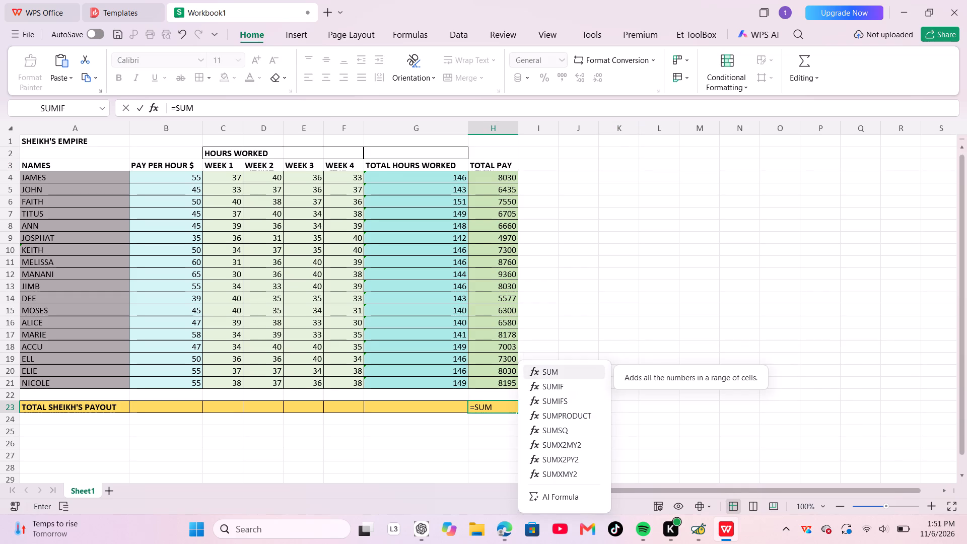
key("Return")
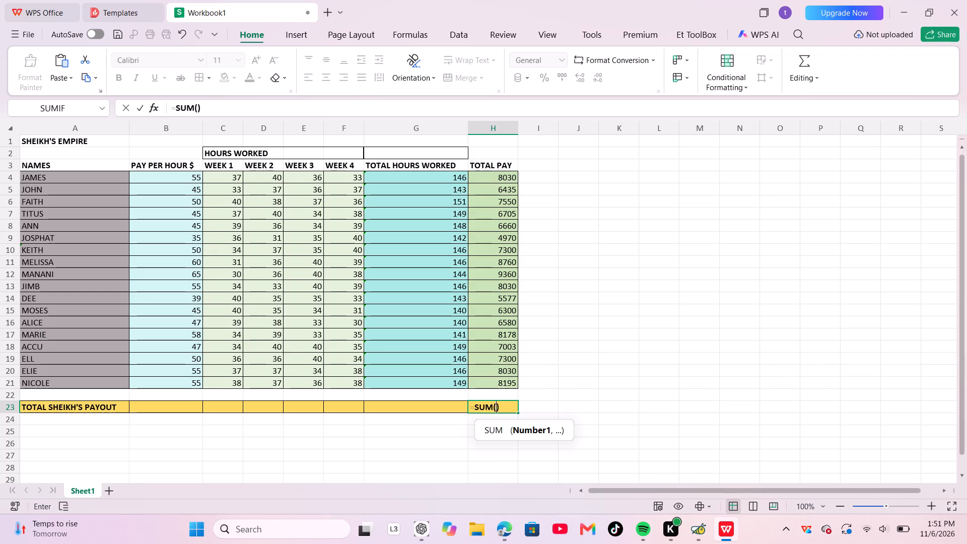
left_click_drag(479, 179, 495, 257)
scroll(485, 198, "up", 1)
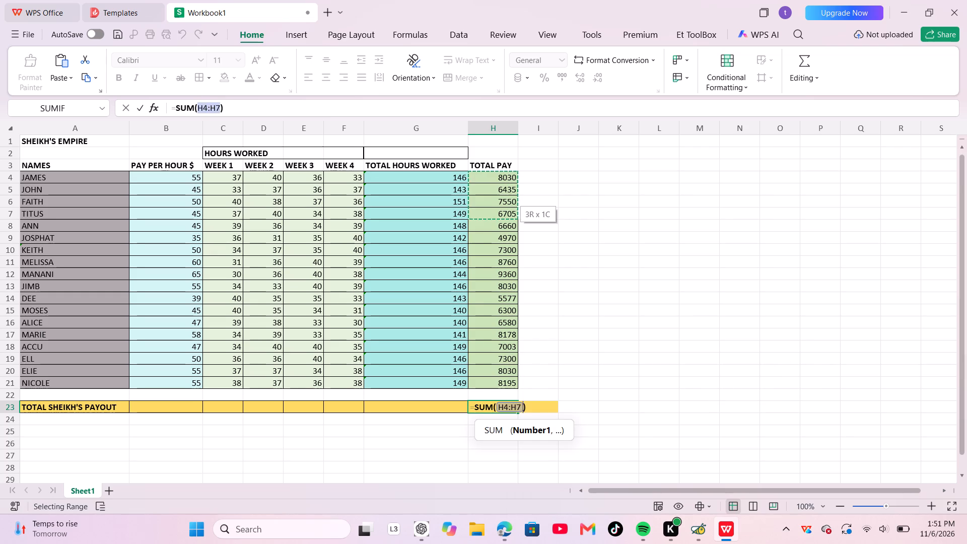
scroll(495, 257, "up", 1)
left_click_drag(495, 257, 505, 384)
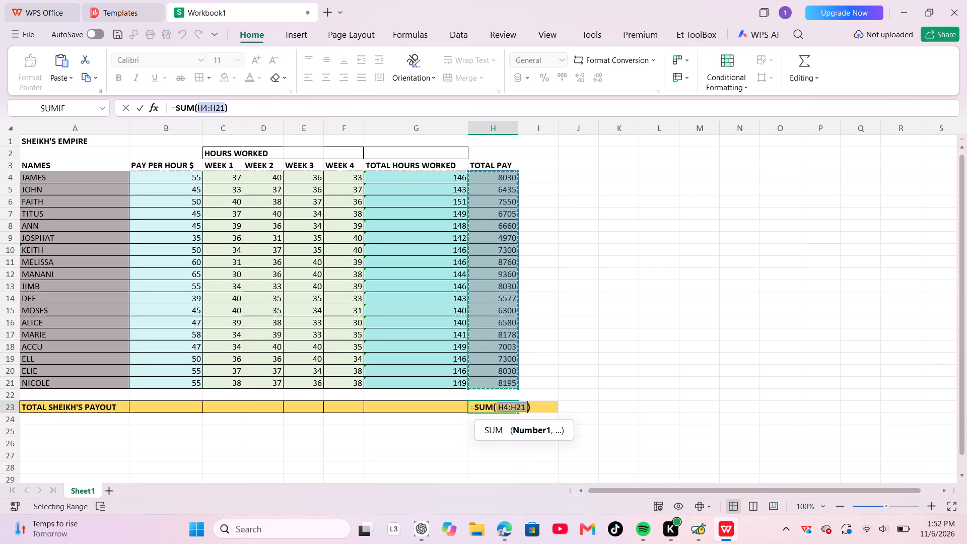
key("Return")
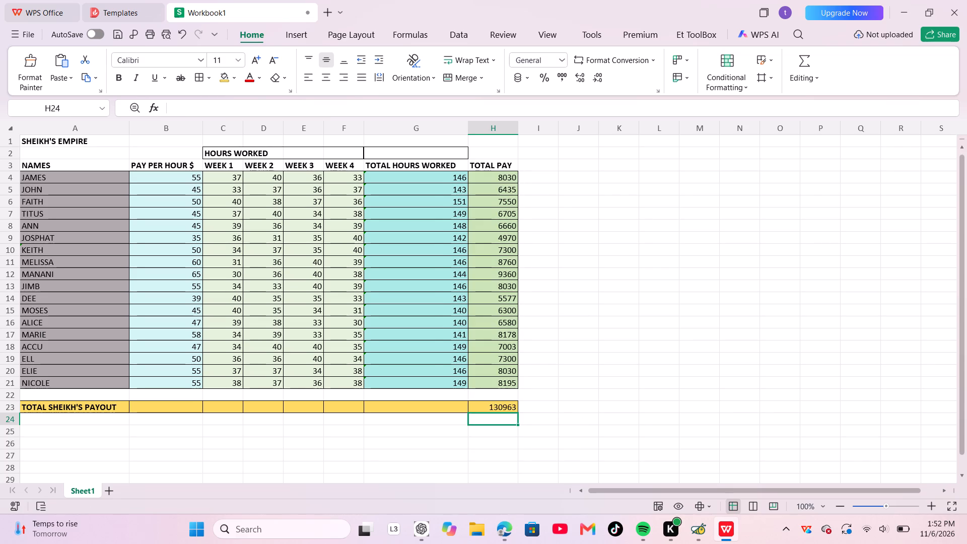
Enter the labels MAXIMUM PAY in A25 and MINIMUM PAY in A26, below the payout row.
left_click(63, 430)
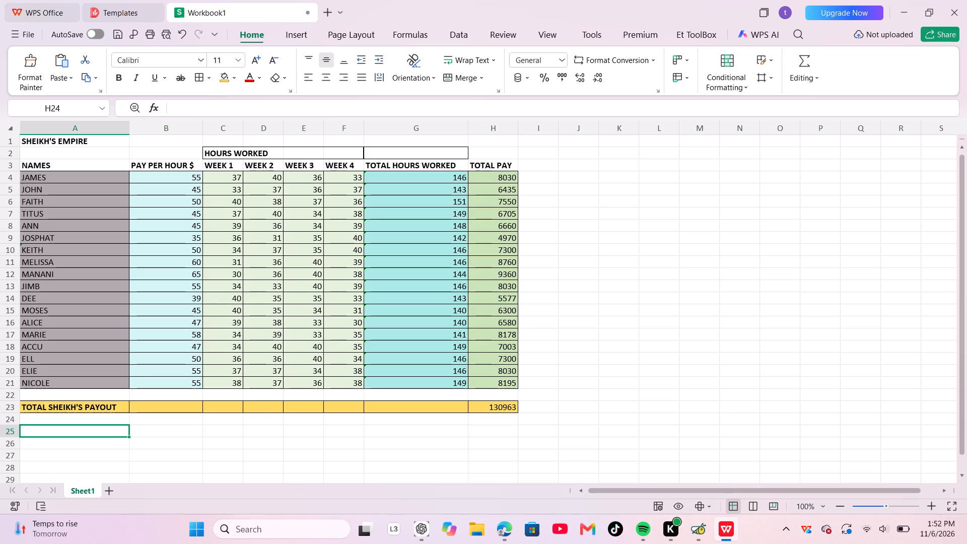
key("m")
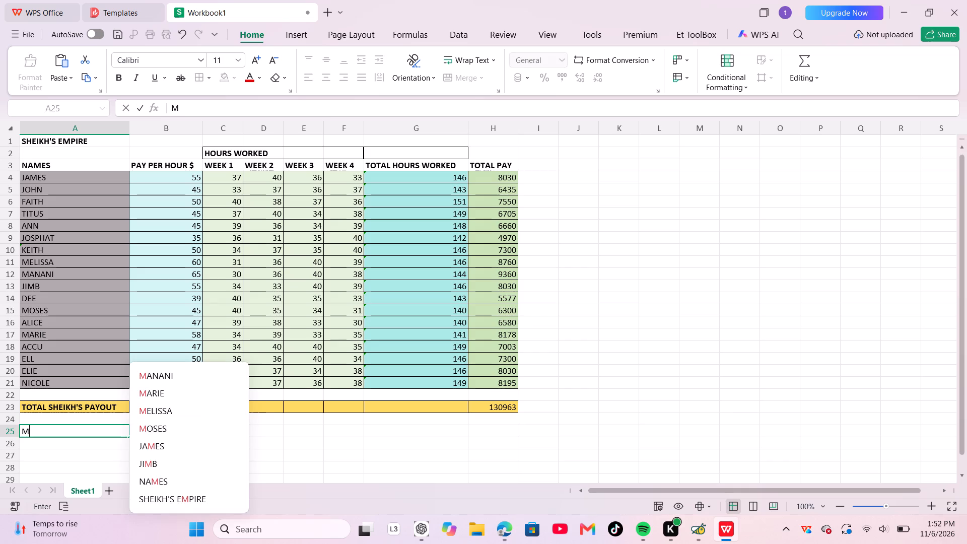
key("a")
type("XIMUM PAY")
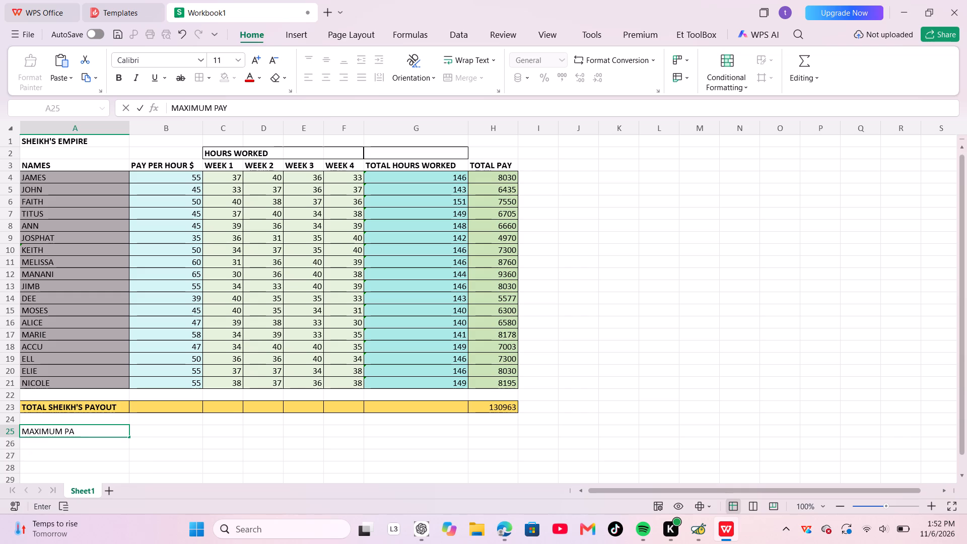
key("Return")
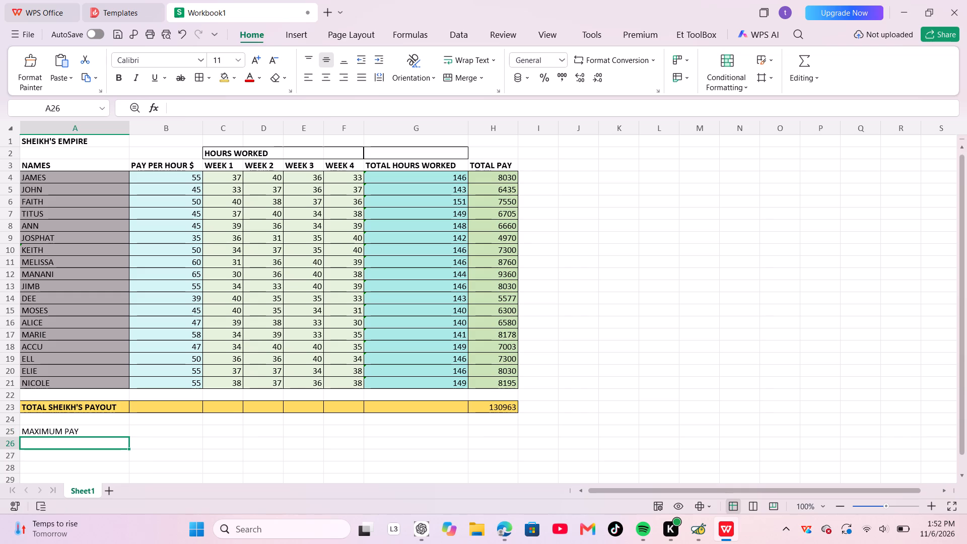
type("MINIMUM O")
key("BackSpace")
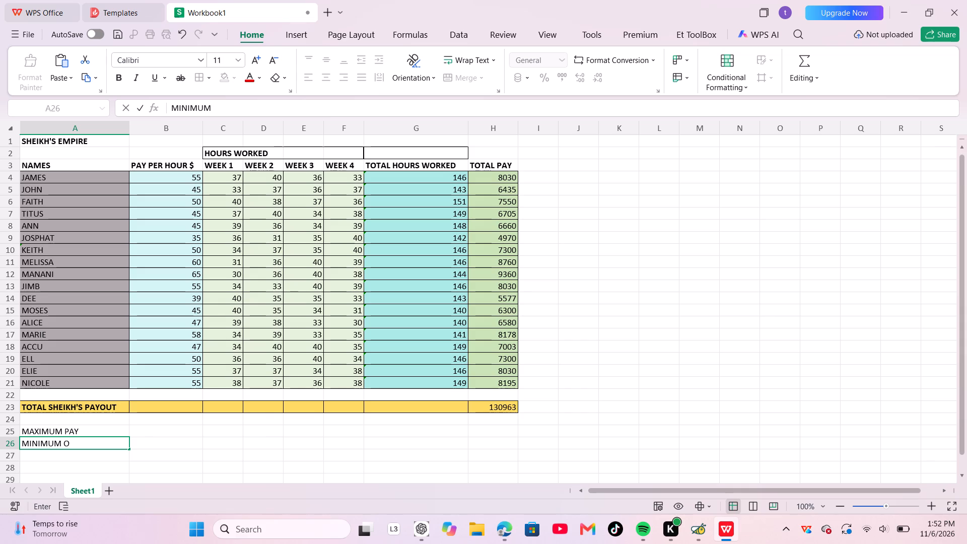
type("PAY")
key("Return")
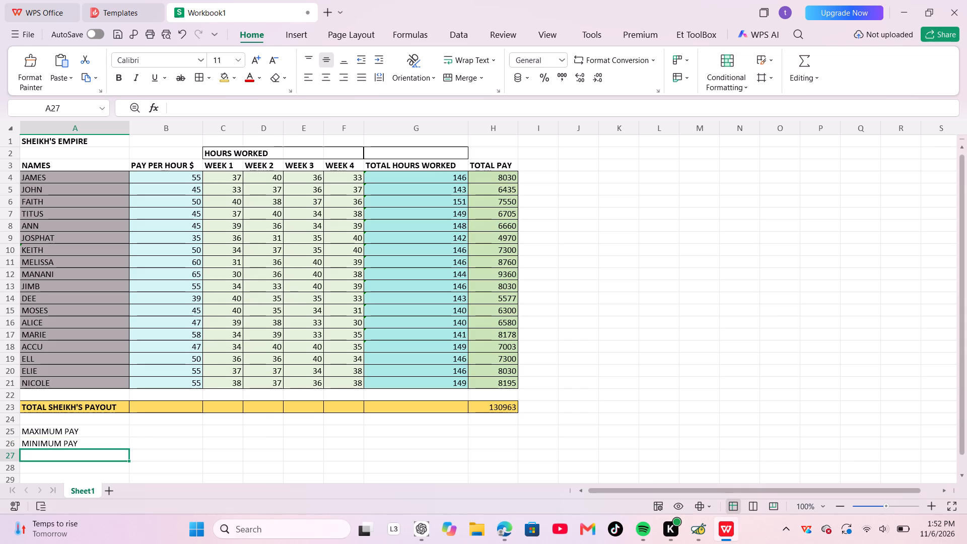
Make the MAXIMUM PAY and MINIMUM PAY labels in A25 and A26 bold.
left_click(76, 433)
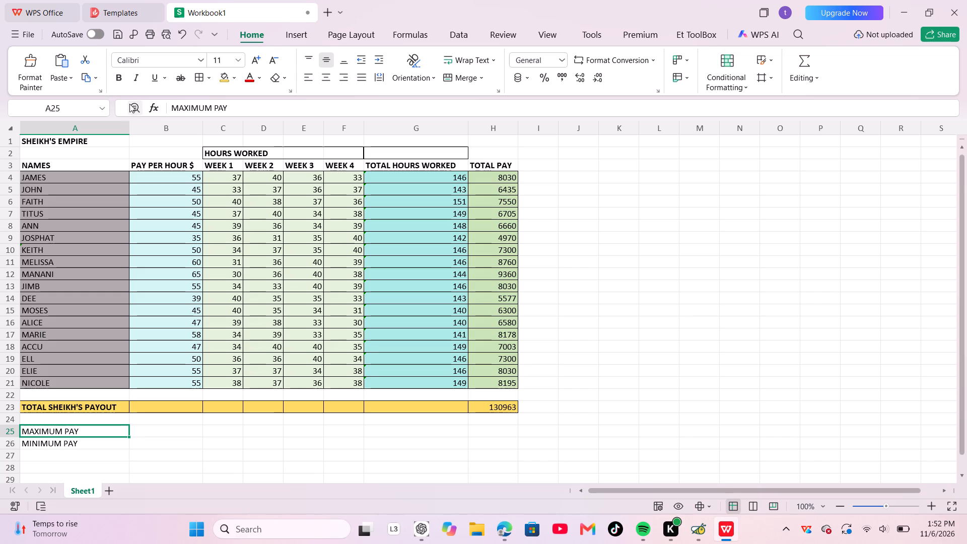
left_click(119, 76)
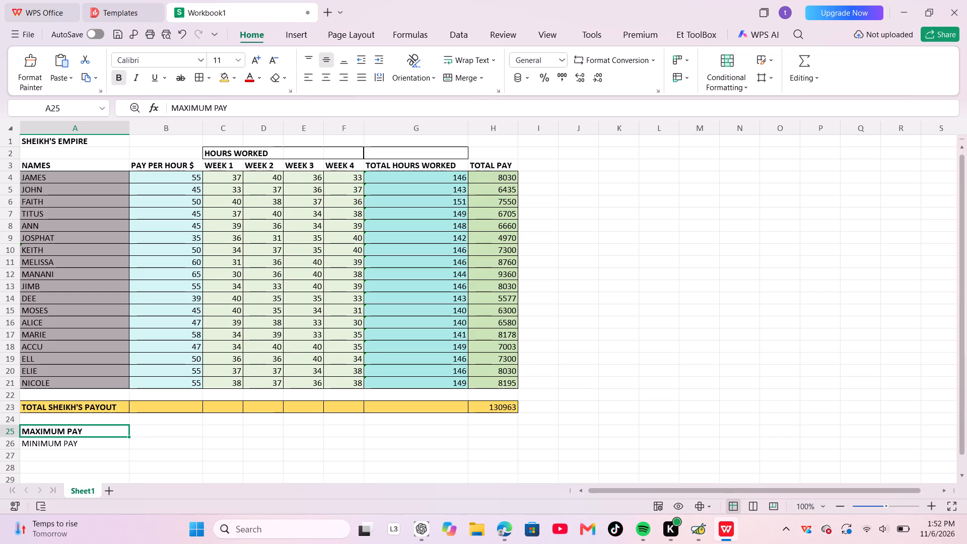
left_click(82, 440)
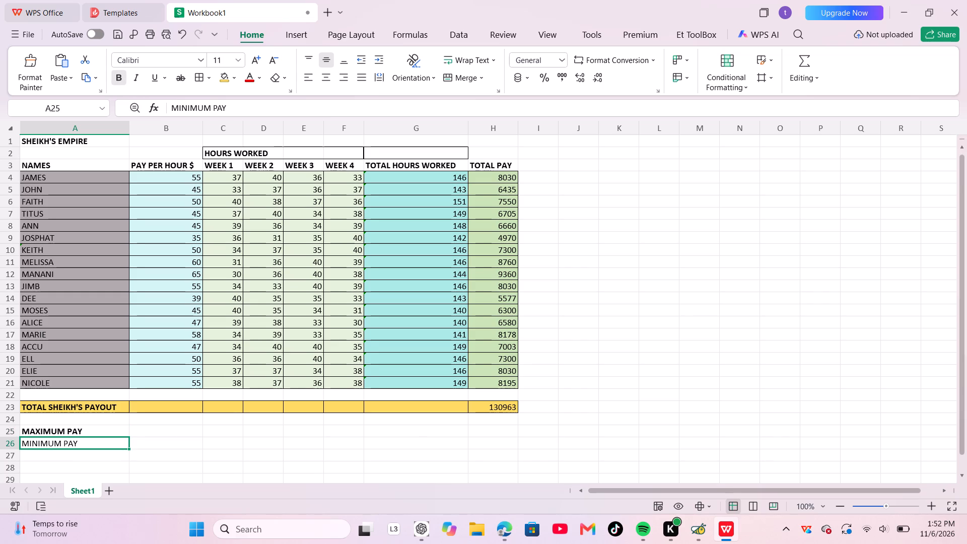
left_click(117, 77)
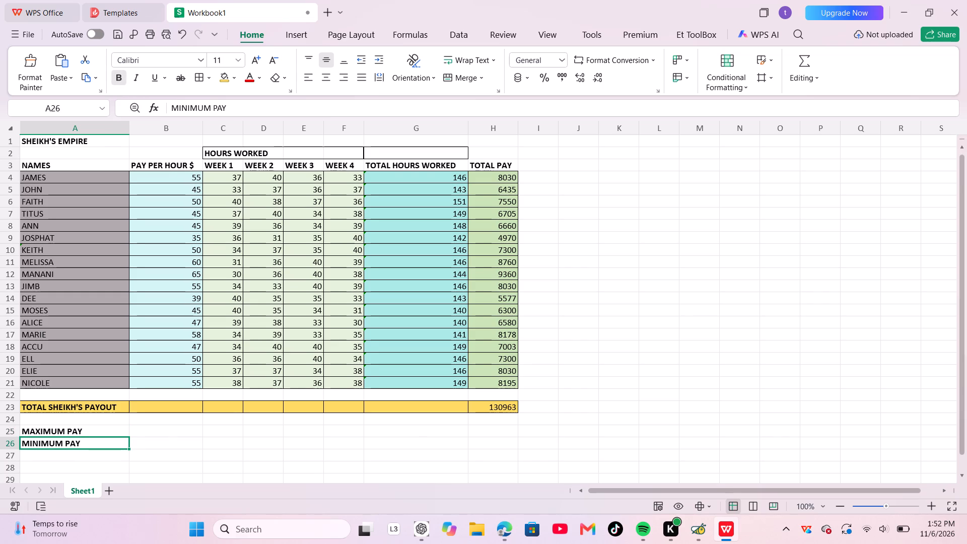
Fill the maximum and minimum pay block A25:B26 with light blue and apply borders to all its cells.
left_click_drag(70, 430, 322, 439)
scroll(70, 430, "right", 1)
scroll(230, 438, "right", 1)
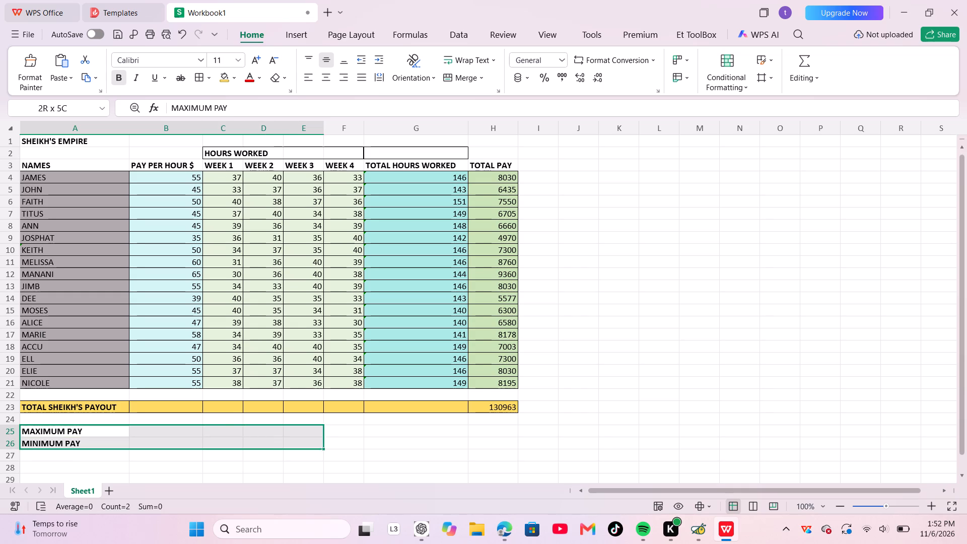
scroll(322, 439, "right", 1)
left_click_drag(322, 439, 479, 437)
scroll(343, 439, "left", 1)
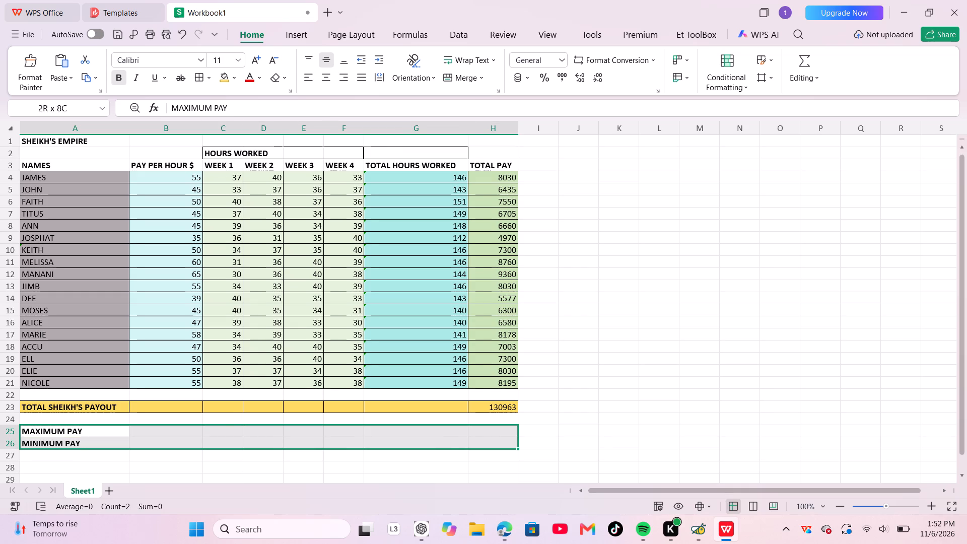
scroll(479, 437, "left", 1)
left_click_drag(479, 437, 212, 447)
scroll(479, 437, "left", 1)
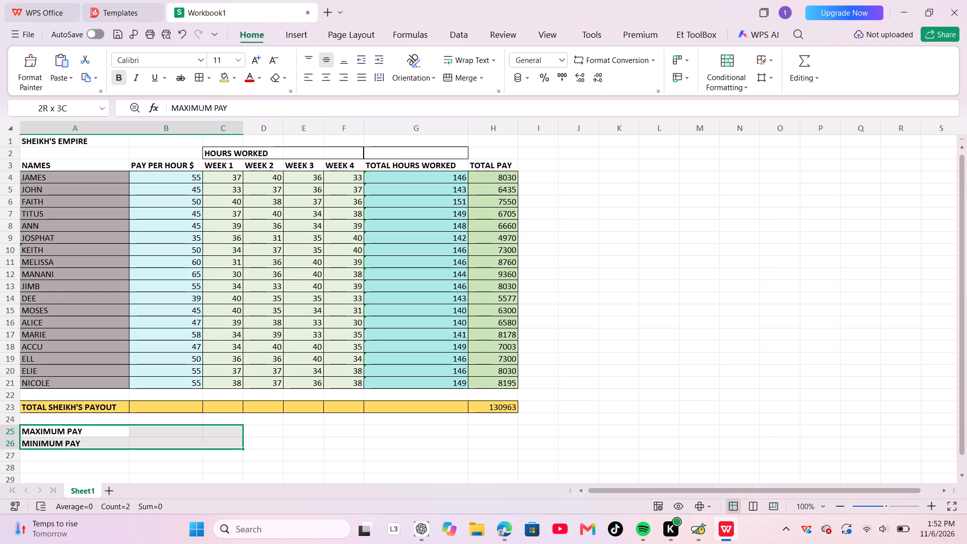
scroll(212, 447, "left", 1)
left_click_drag(212, 447, 192, 449)
scroll(192, 449, "left", 1)
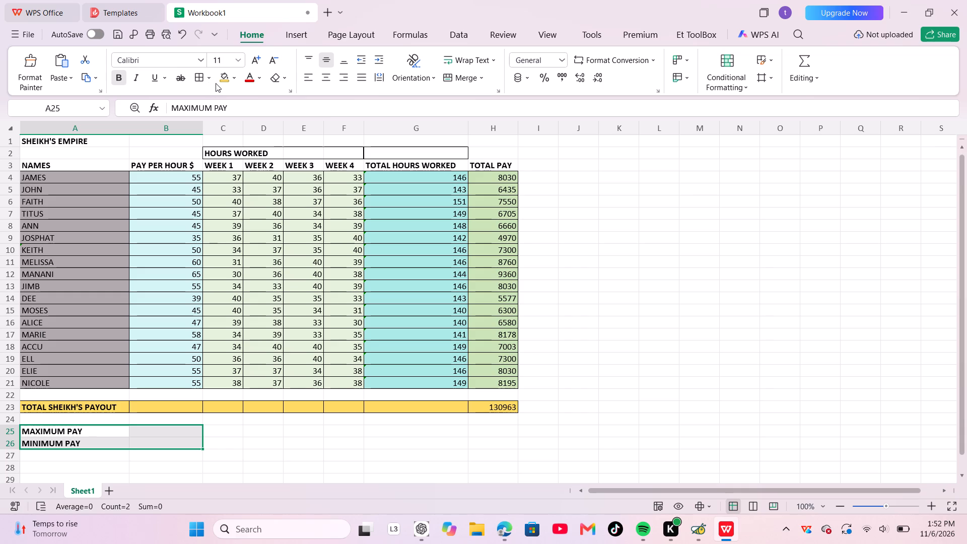
left_click(234, 77)
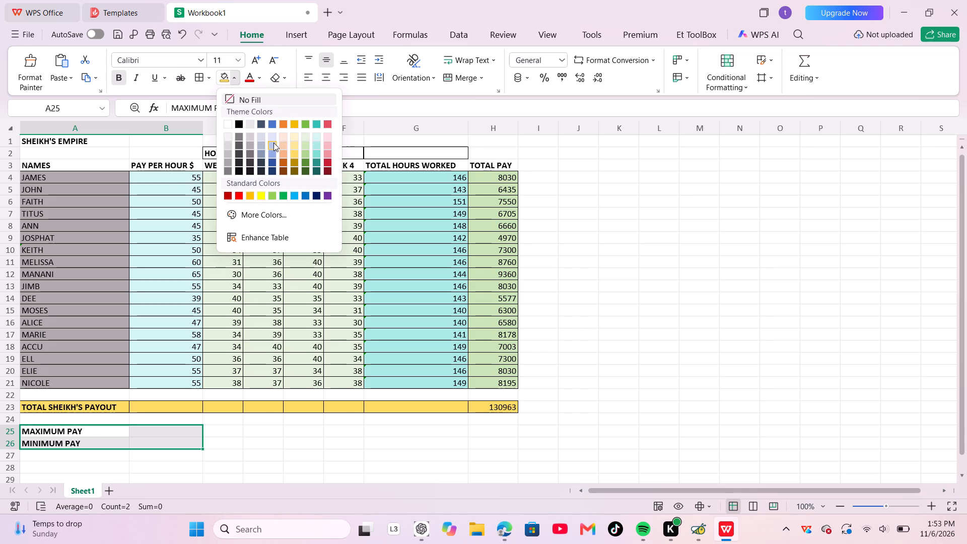
left_click(273, 143)
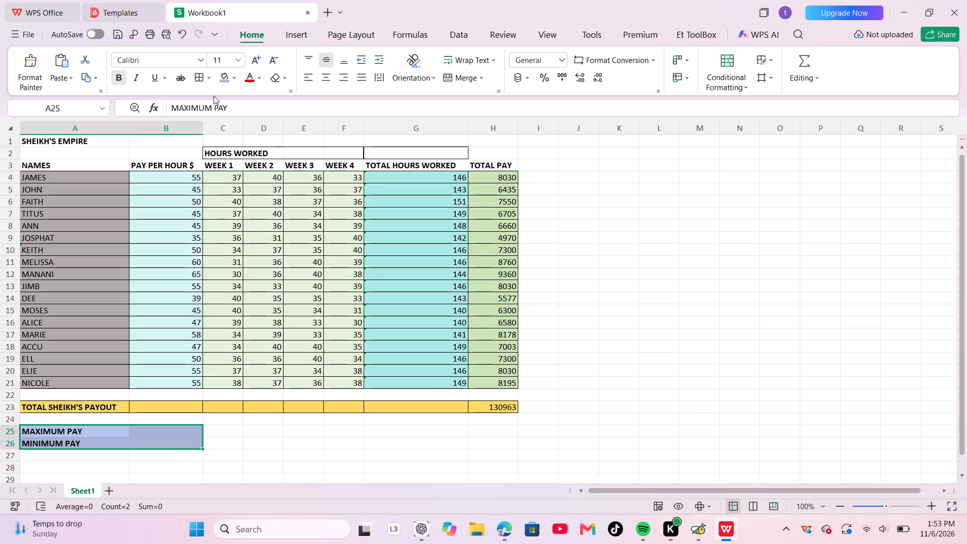
left_click(201, 81)
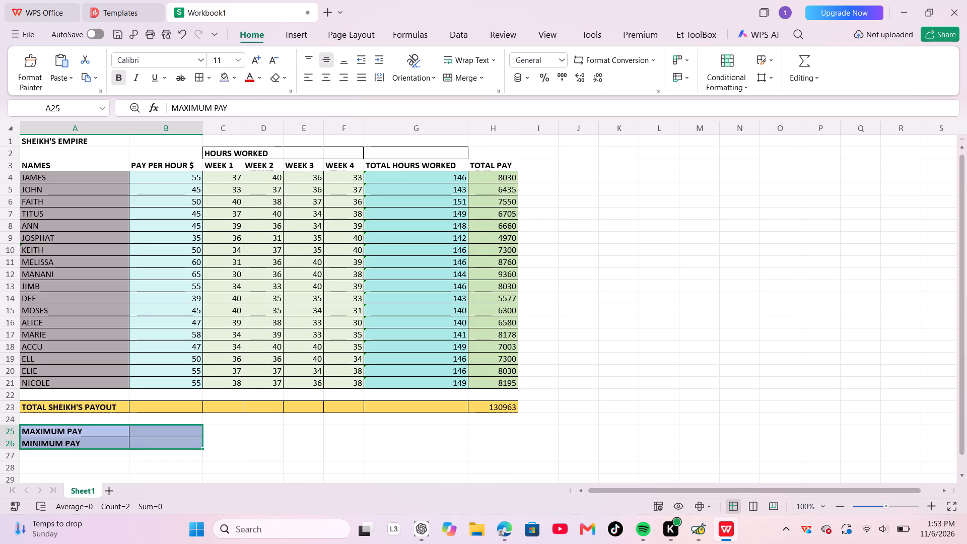
Enter the formula =MAX(H4:H21) in B25 to find the highest total pay.
left_click(172, 432)
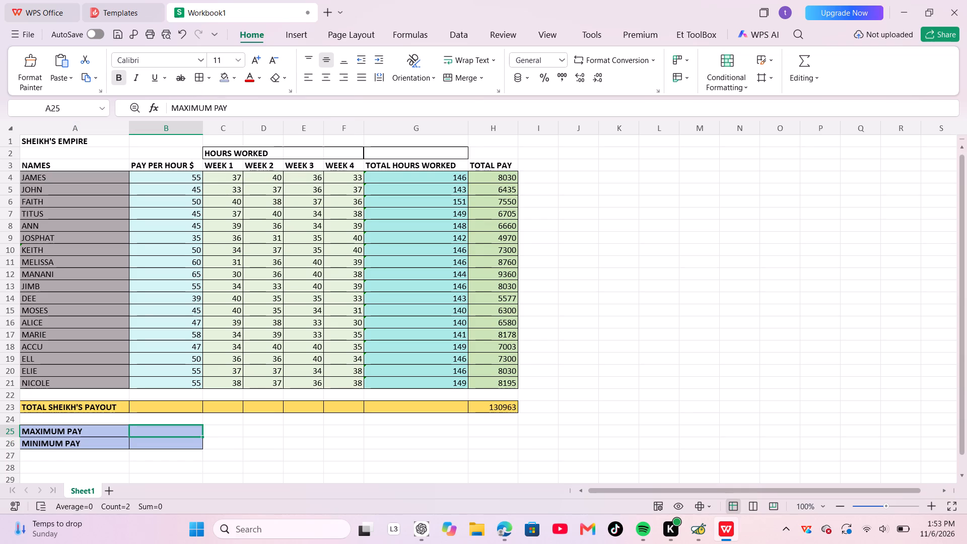
key("equal")
type("MAX")
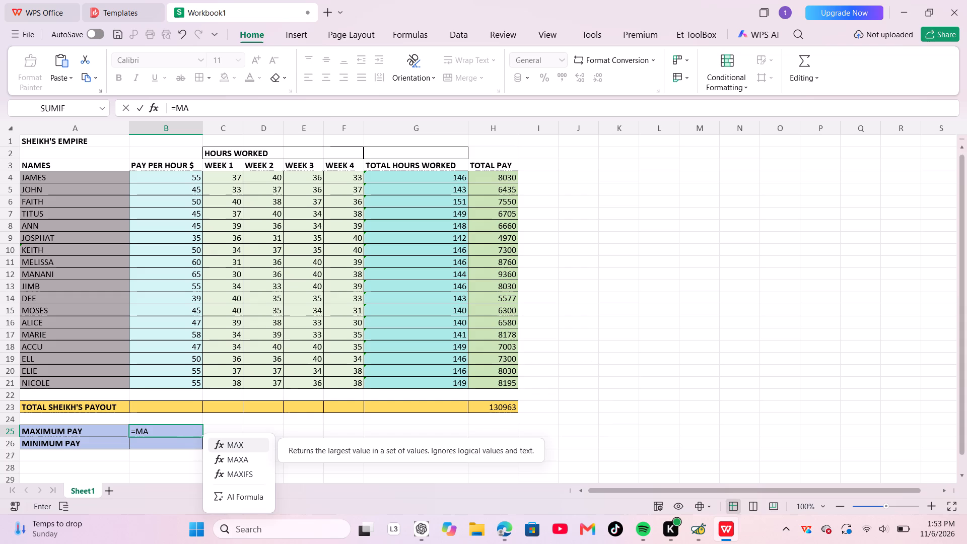
key("Return")
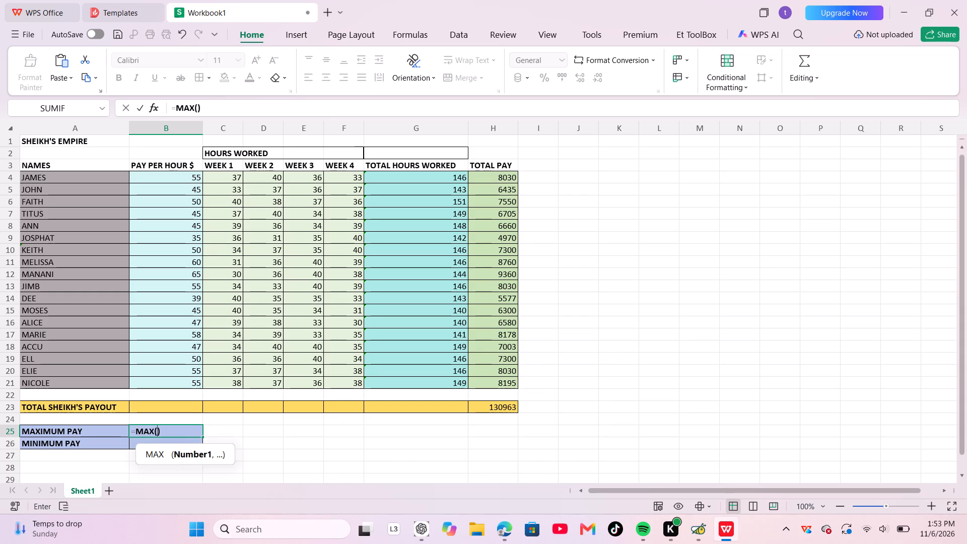
left_click_drag(487, 175, 497, 374)
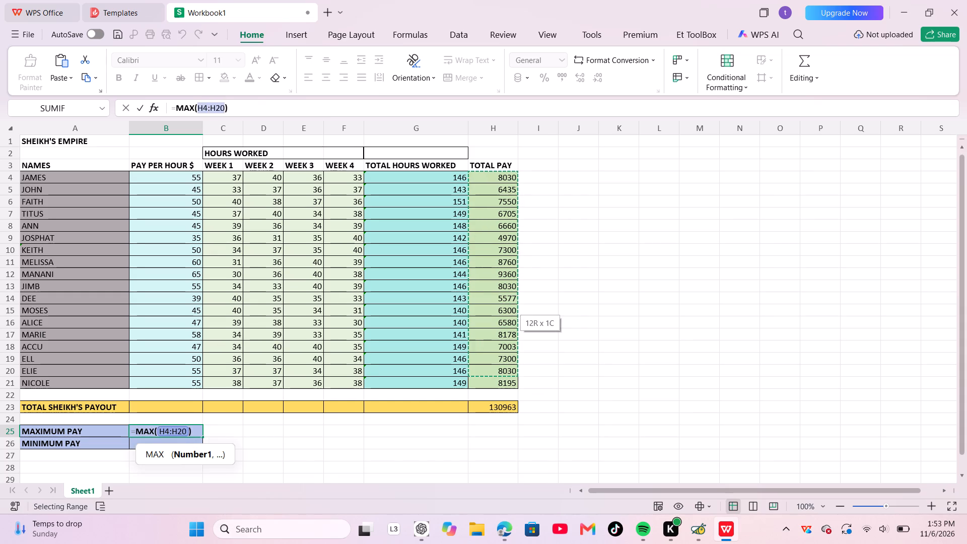
left_click_drag(497, 374, 497, 382)
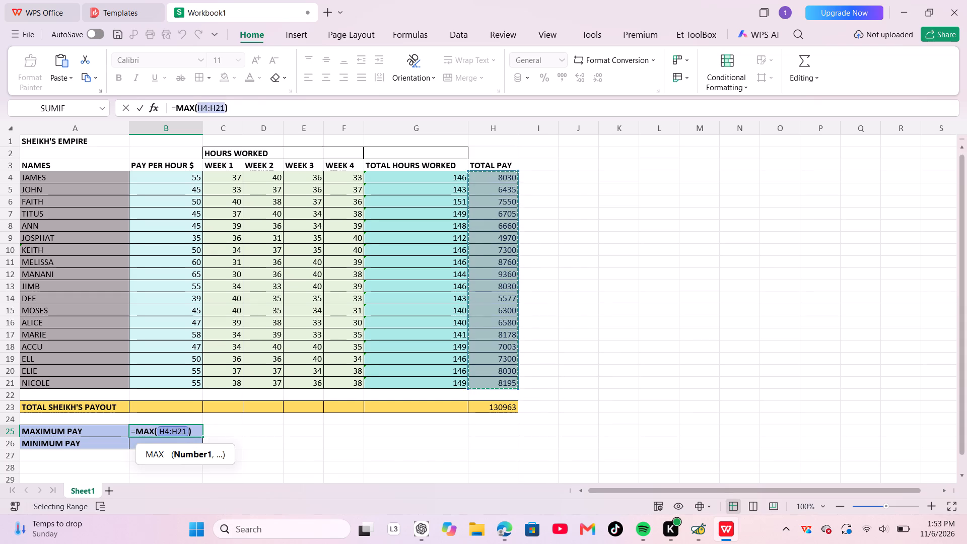
key("Return")
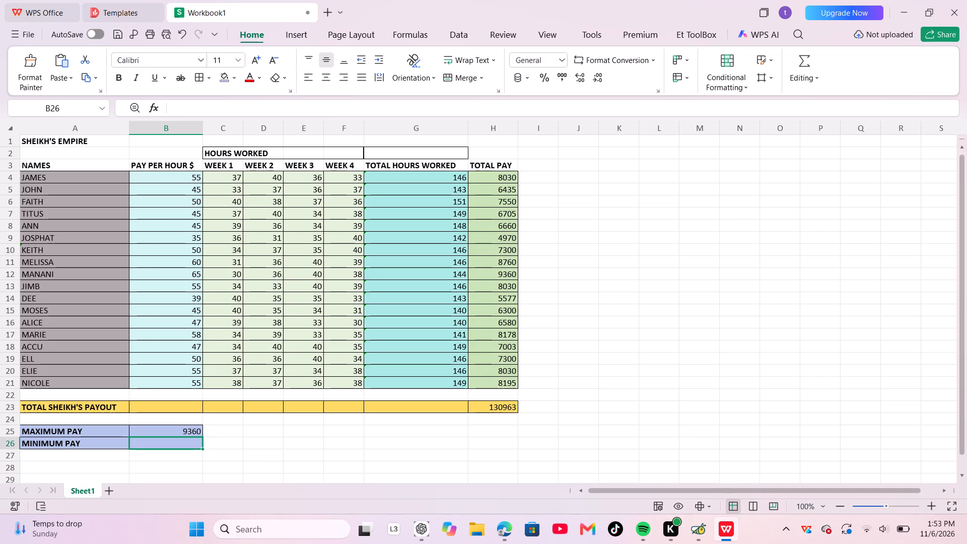
Enter the formula =MIN(H4:H21) in B26 to find the lowest total pay.
type("=MIN")
key("Return")
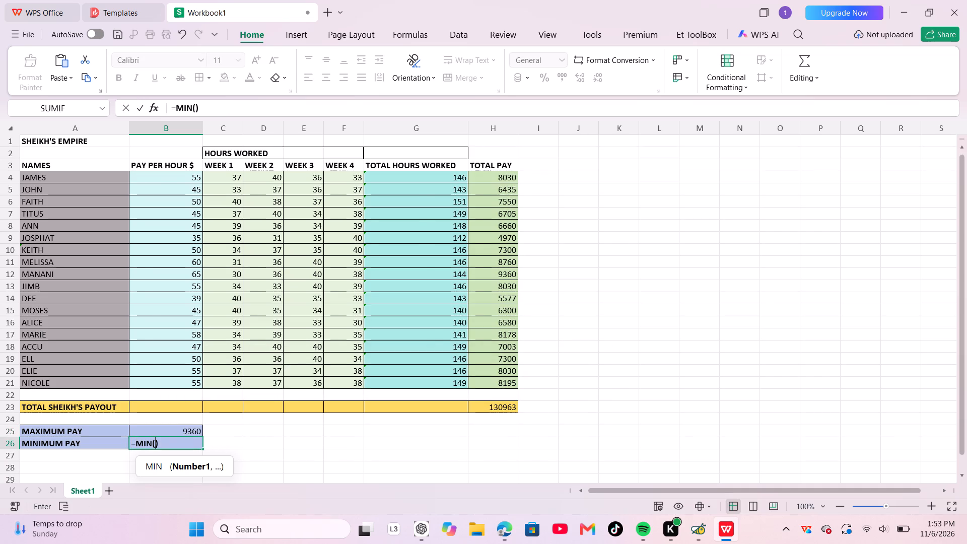
left_click_drag(480, 176, 487, 357)
scroll(480, 186, "up", 1)
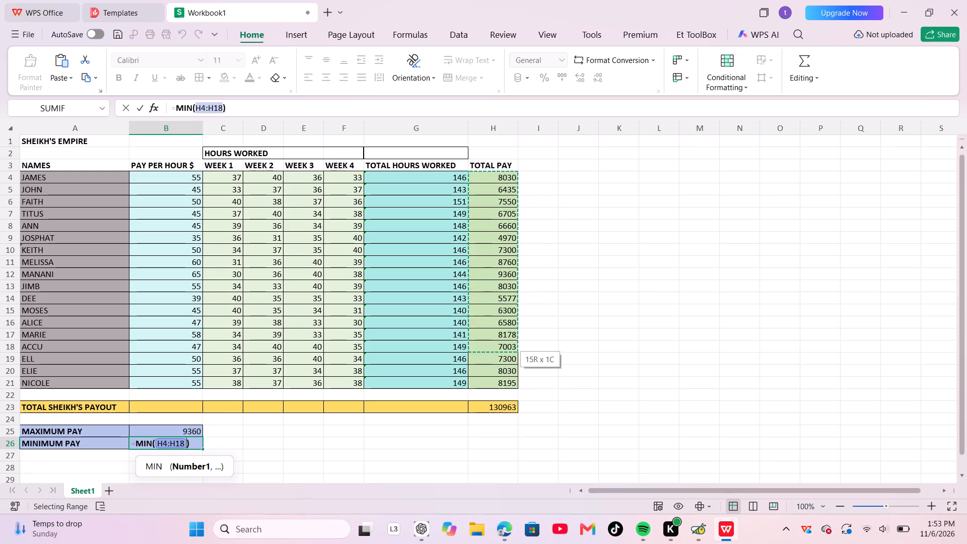
scroll(487, 357, "up", 1)
left_click_drag(487, 357, 489, 382)
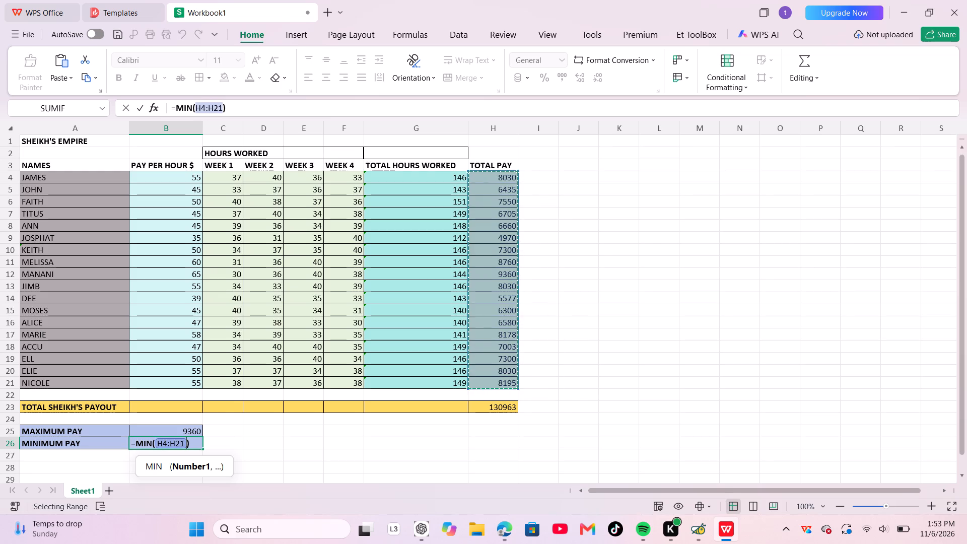
key("Return")
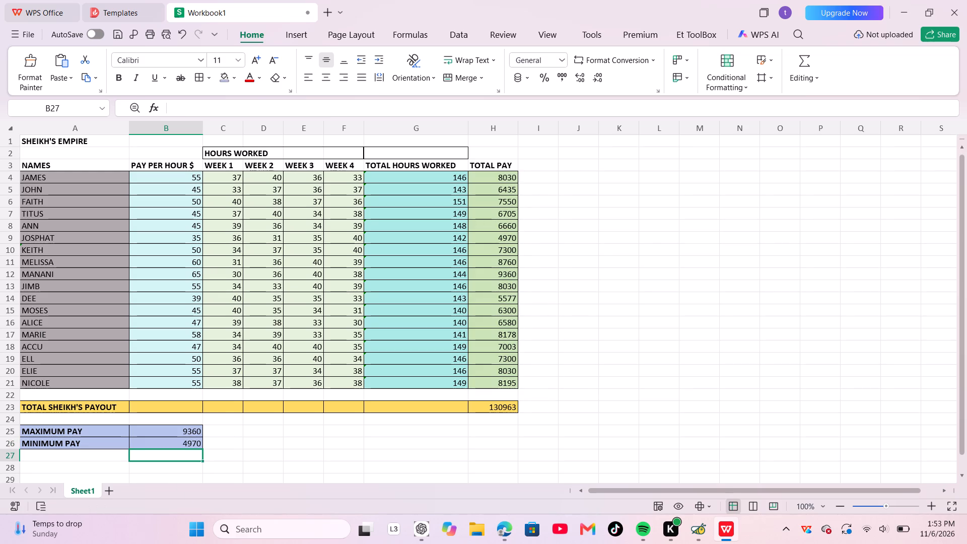
left_click(537, 447)
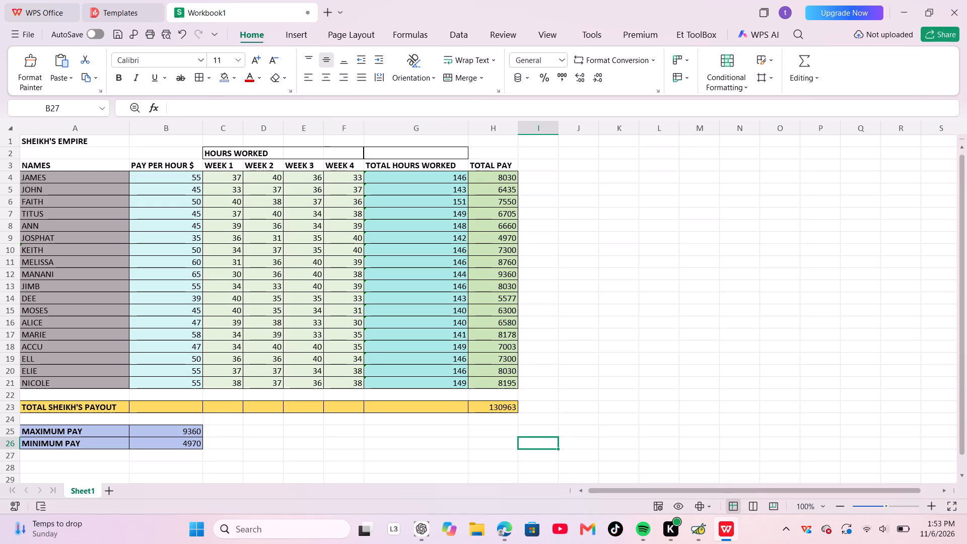
Turn on AutoSave by uploading Workbook1 to My Cloud, replacing the existing file of the same name.
left_click(96, 33)
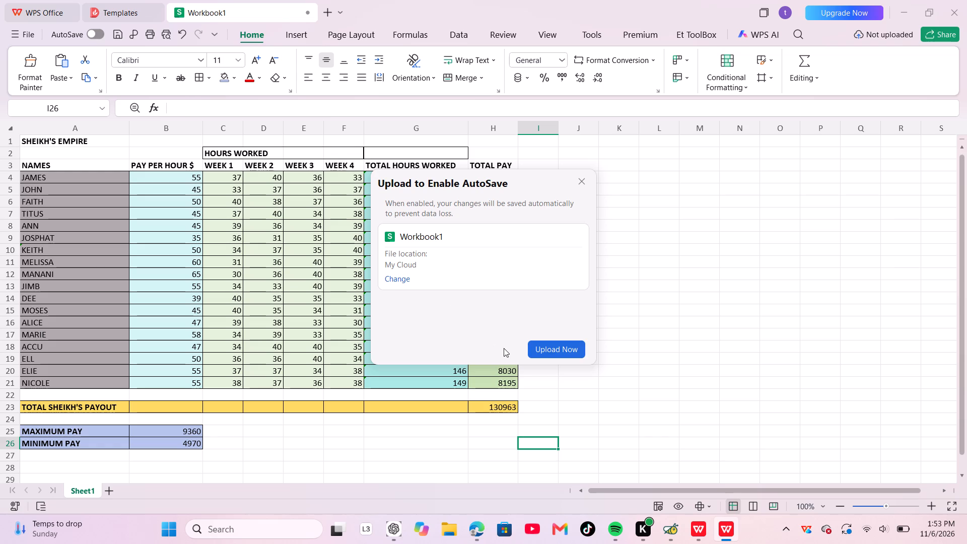
left_click(537, 350)
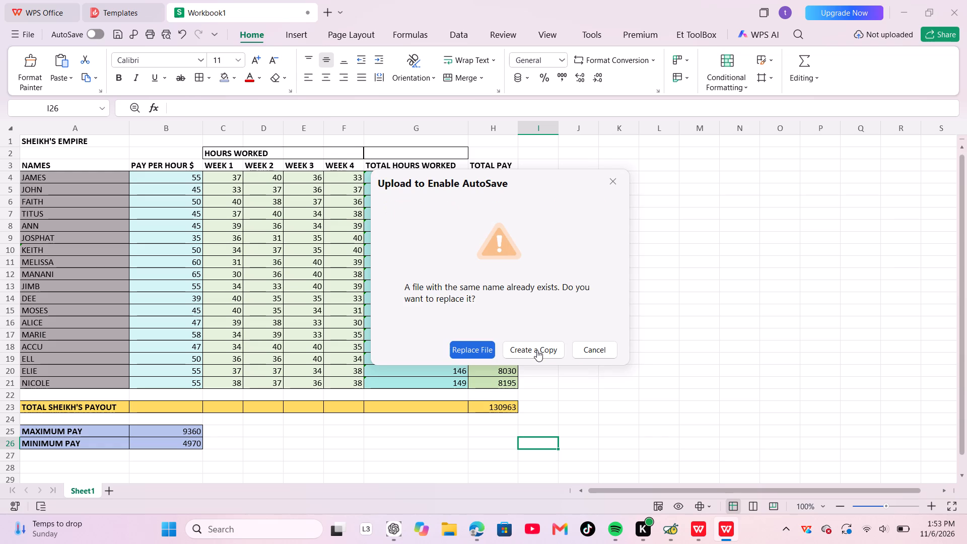
left_click(488, 345)
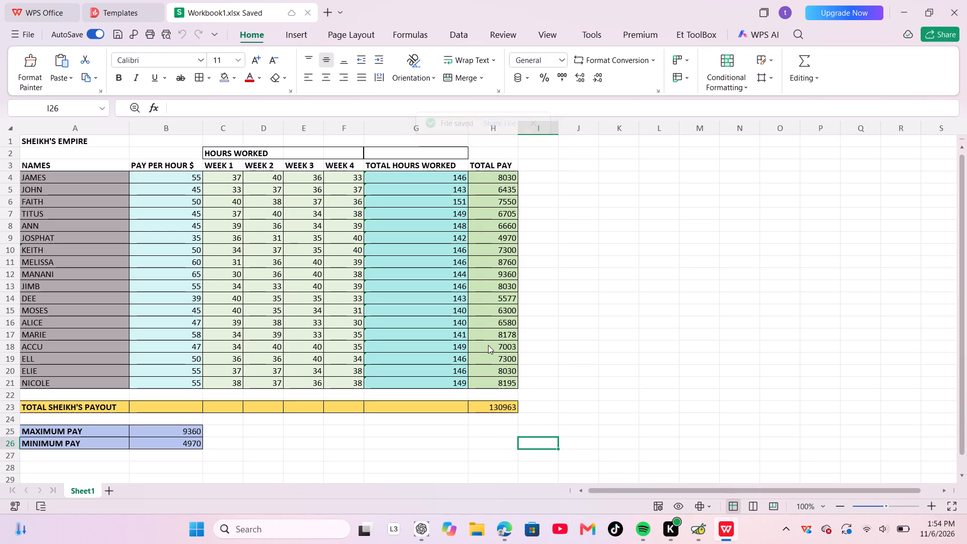
left_click(621, 321)
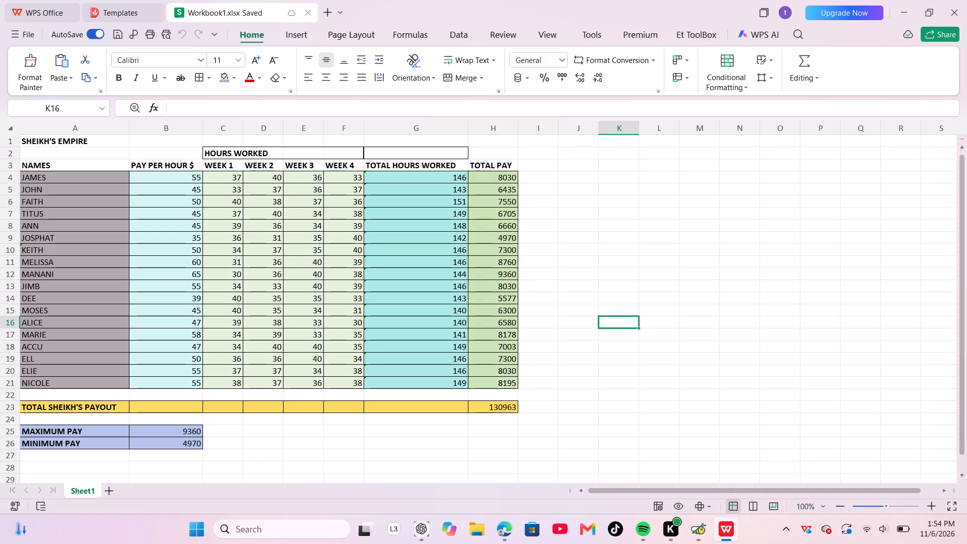